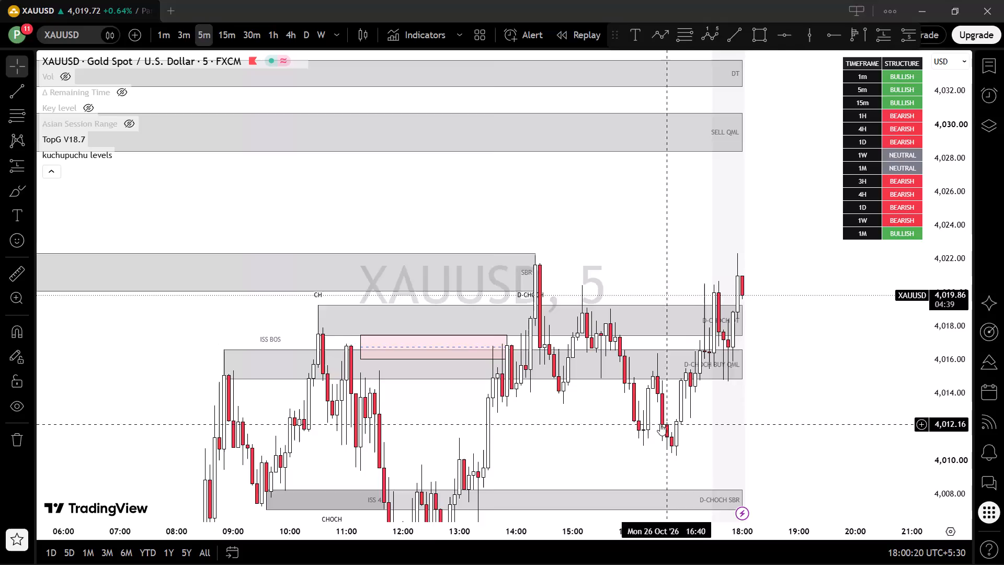
Examine the 5-minute XAUUSD chart, from the overhead SELL QML and DT zones to the green zone near 4,004.
drag(494, 439, 500, 296)
scroll(828, 355, up, 3)
drag(950, 279, 924, 423)
scroll(782, 381, down, 4)
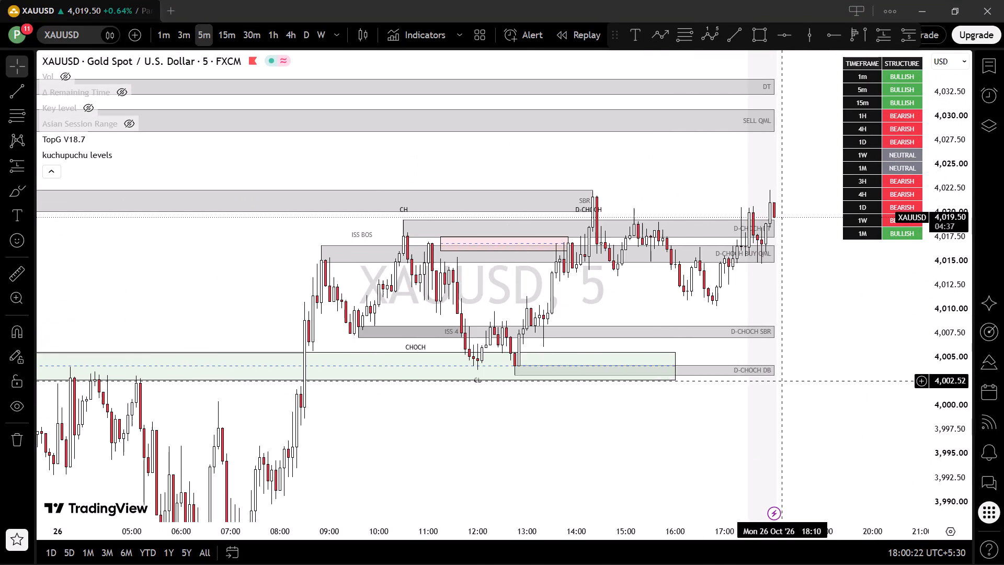
drag(815, 285, 732, 367)
drag(942, 366, 895, 289)
scroll(810, 304, up, 2)
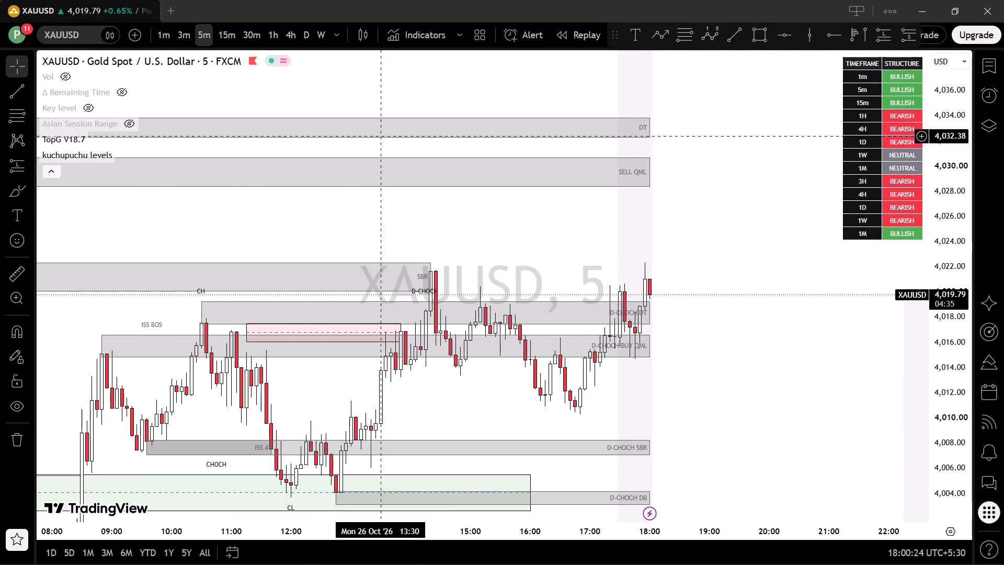
Switch to the 15-minute timeframe and examine the swing highs, swing lows and marked supply and demand zones.
click(219, 36)
scroll(672, 313, up, 4)
drag(479, 370, 456, 272)
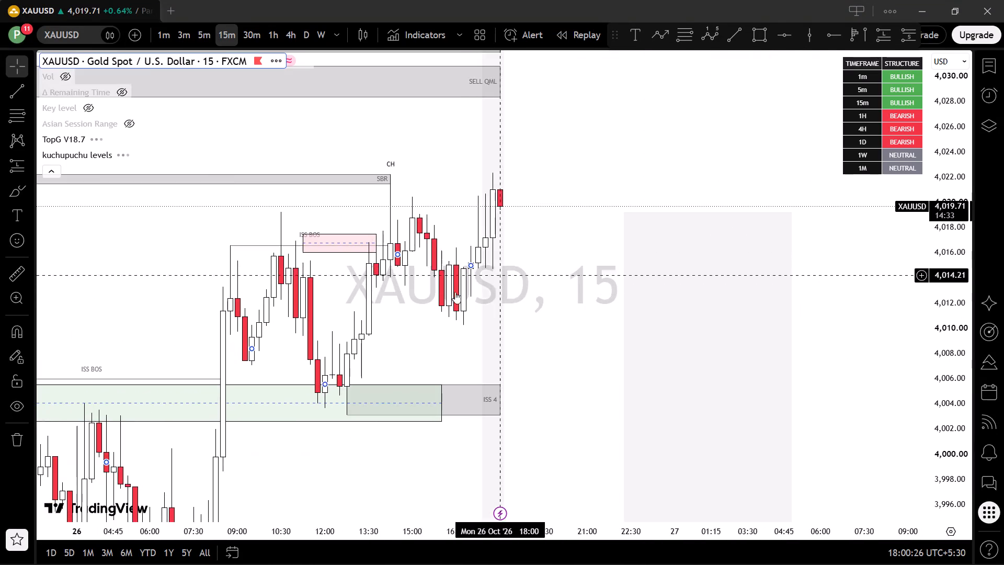
scroll(454, 294, down, 4)
scroll(554, 335, up, 3)
drag(987, 302, 943, 405)
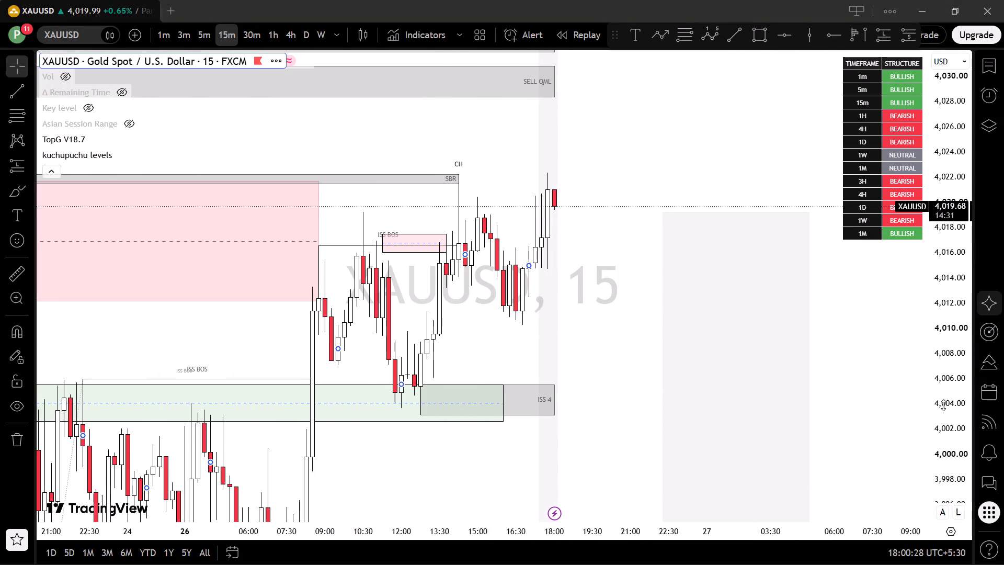
drag(943, 405, 811, 512)
drag(962, 306, 853, 456)
scroll(555, 458, down, 5)
drag(626, 414, 742, 392)
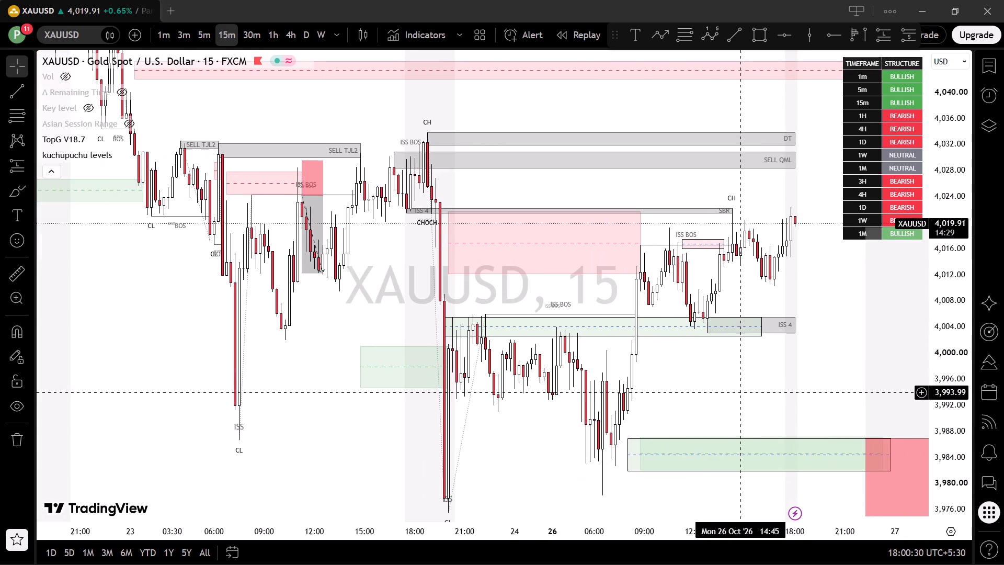
drag(686, 394, 739, 386)
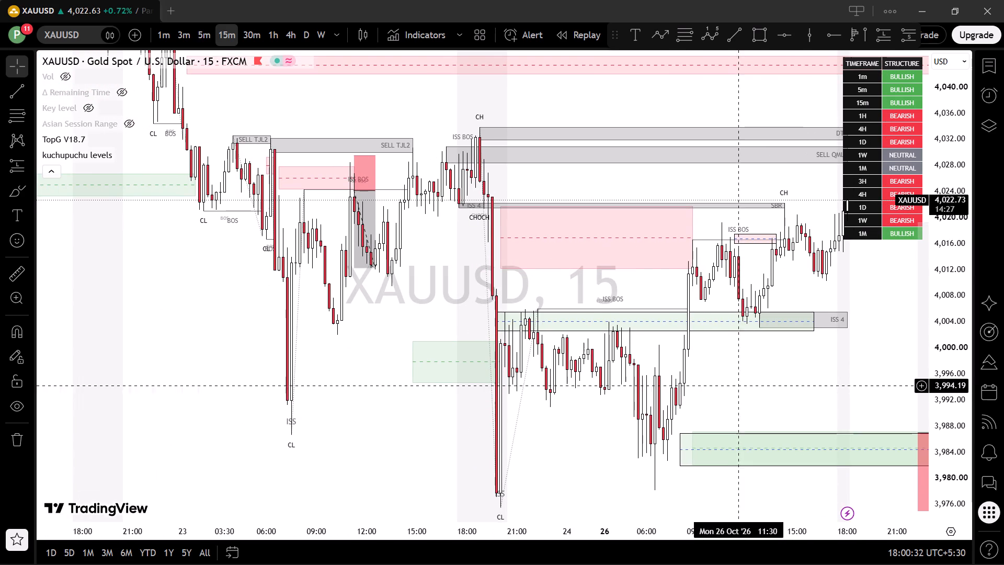
drag(713, 412, 663, 459)
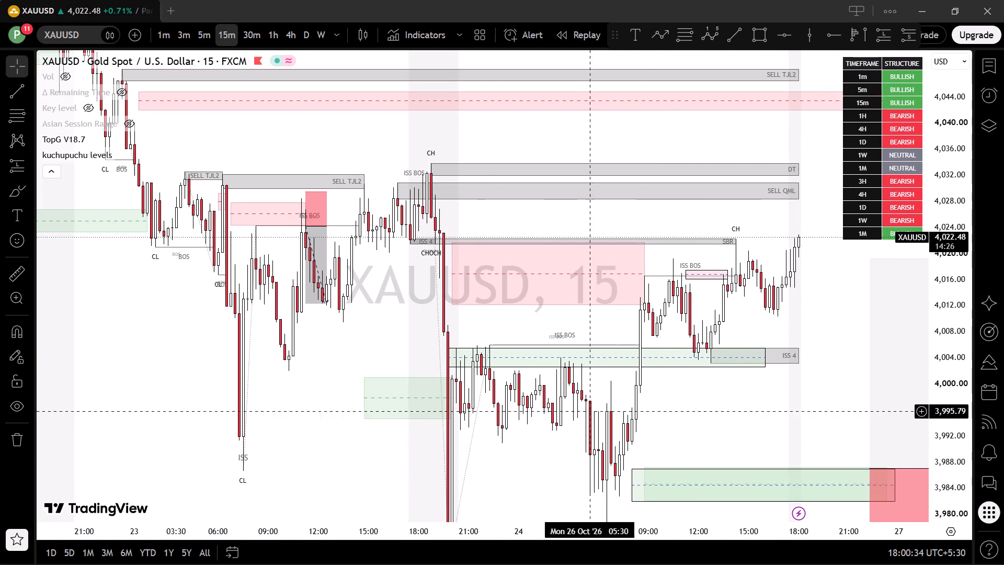
drag(680, 421, 526, 437)
drag(962, 387, 946, 333)
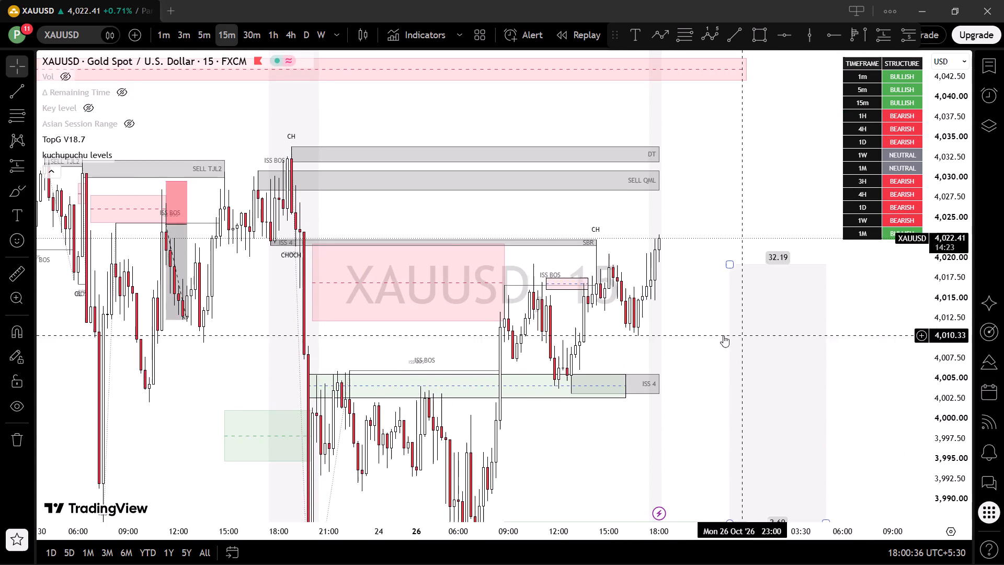
Resize the lower green rectangle to start at 08:15 and span about 3,987.20 to 3,982, matching the underlying indicator zone.
scroll(702, 338, up, 2)
drag(463, 330, 472, 99)
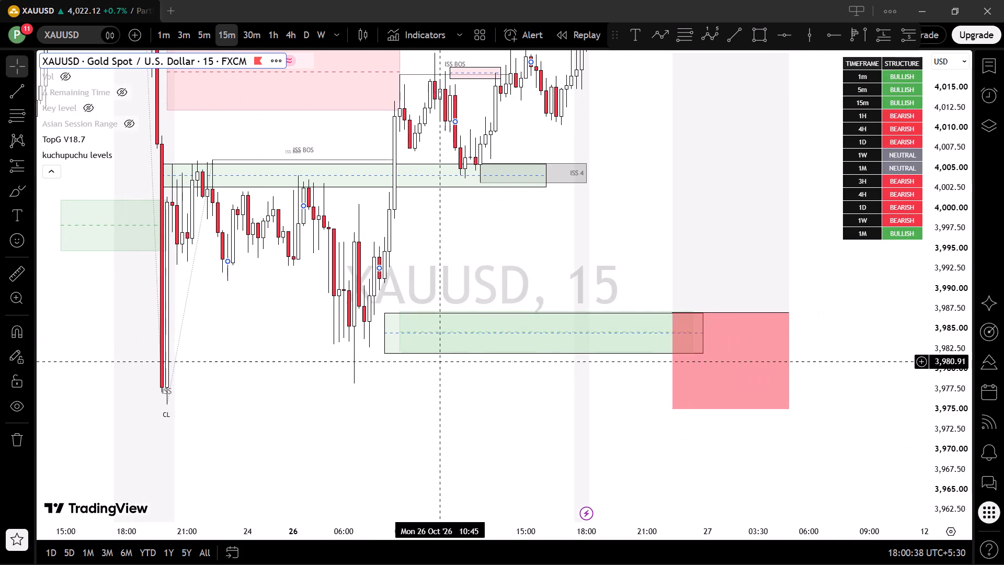
drag(558, 421, 764, 381)
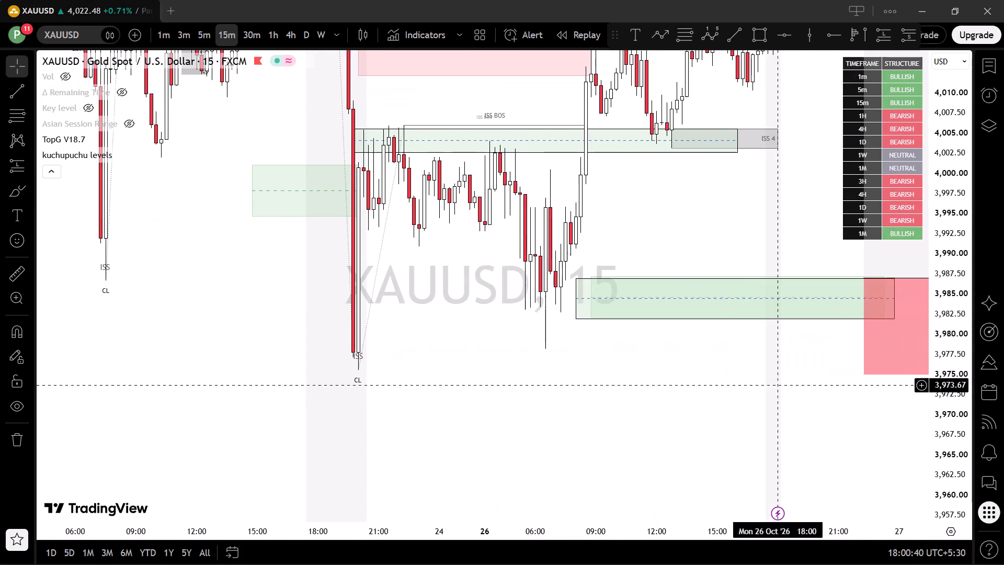
drag(947, 464, 851, 29)
scroll(673, 161, up, 5)
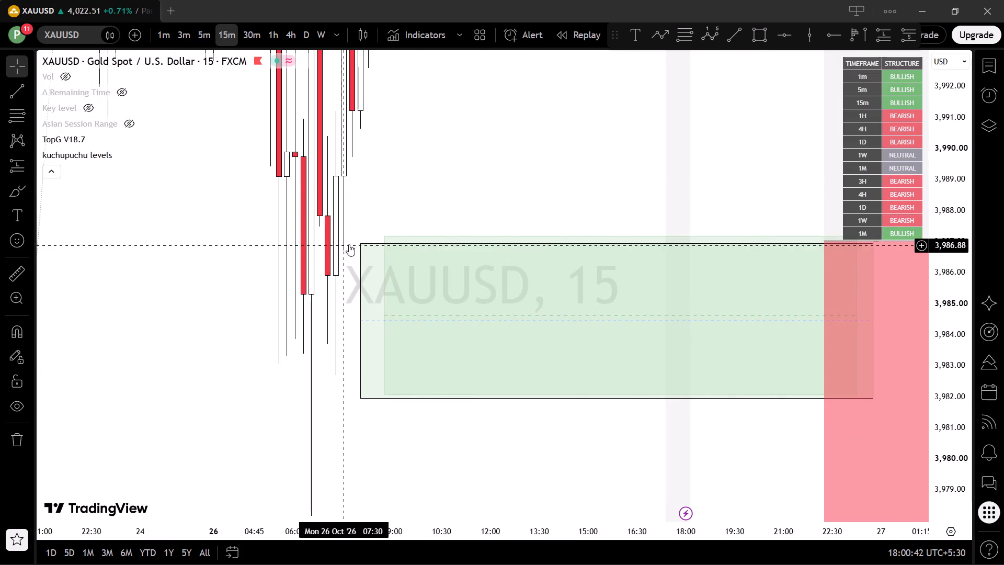
drag(360, 246, 367, 235)
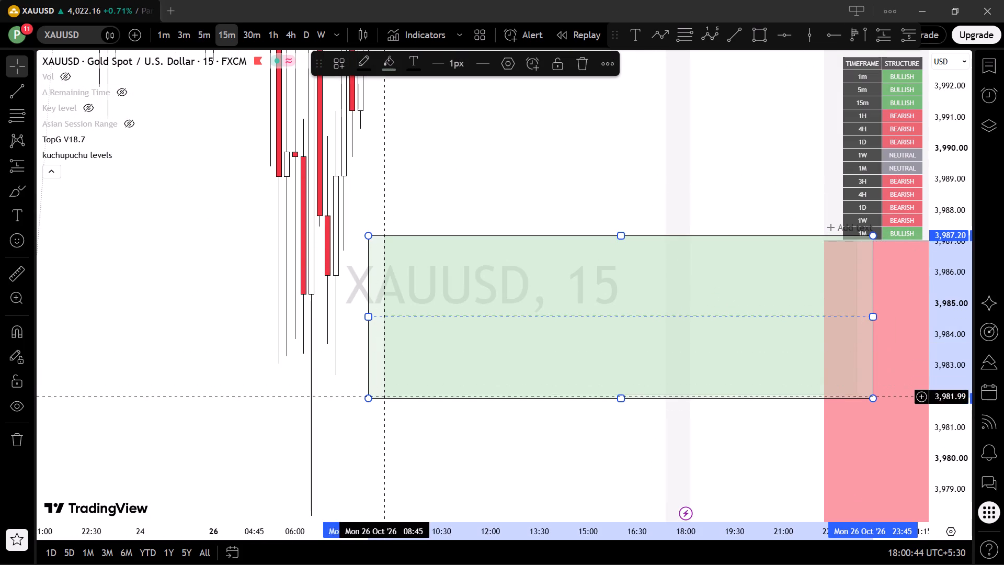
drag(367, 402, 369, 393)
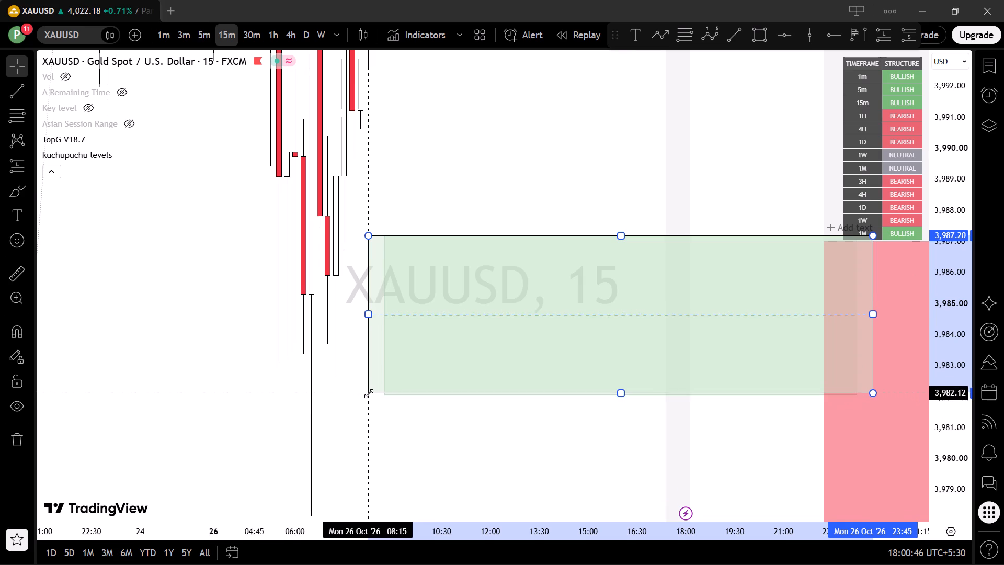
drag(369, 393, 368, 395)
click(583, 436)
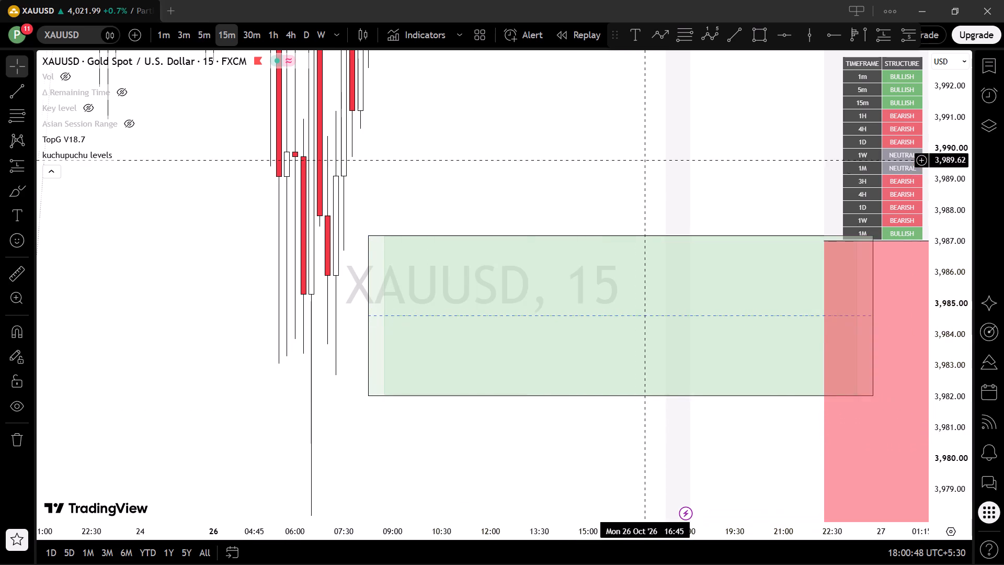
Examine the 15-minute price structure between the lower green zone and the SELL QML and DT zones.
drag(649, 155, 481, 280)
drag(969, 226, 834, 563)
scroll(633, 312, down, 6)
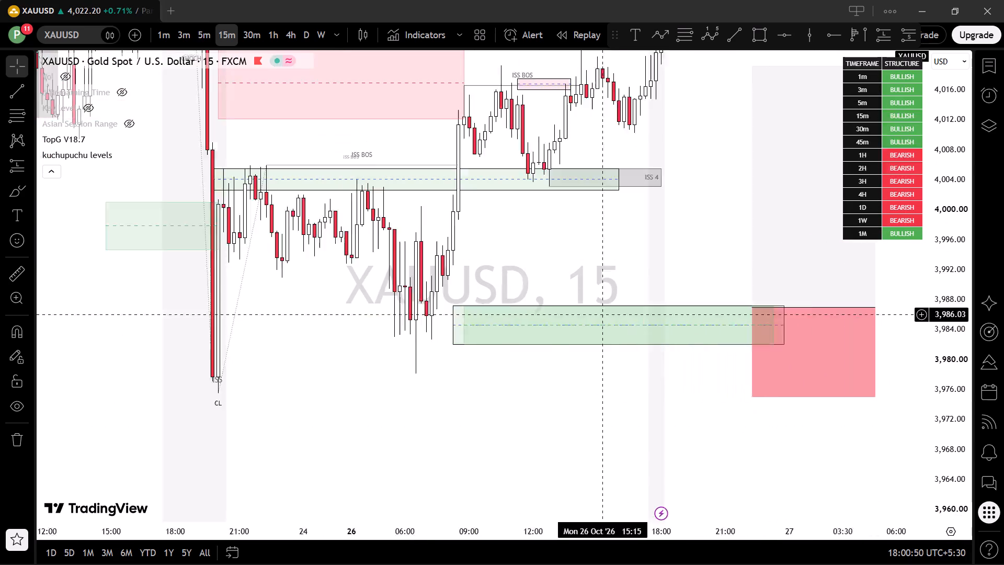
drag(706, 208, 599, 367)
scroll(672, 356, up, 4)
scroll(425, 366, down, 7)
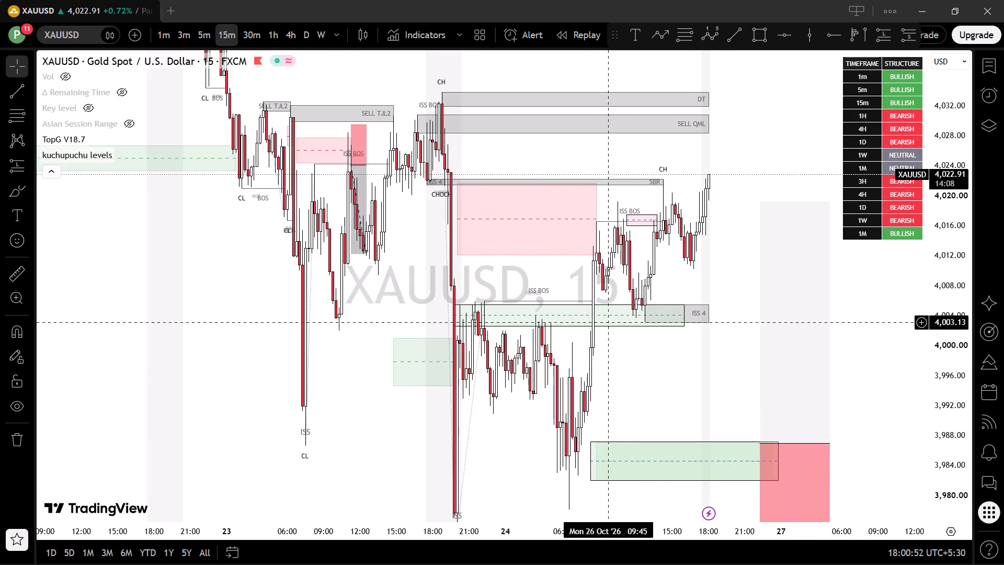
scroll(588, 304, up, 3)
On the 5-minute timeframe, shorten the green rectangle near 4,004 so that it ends at about 12:15 on 26 Oct.
click(200, 33)
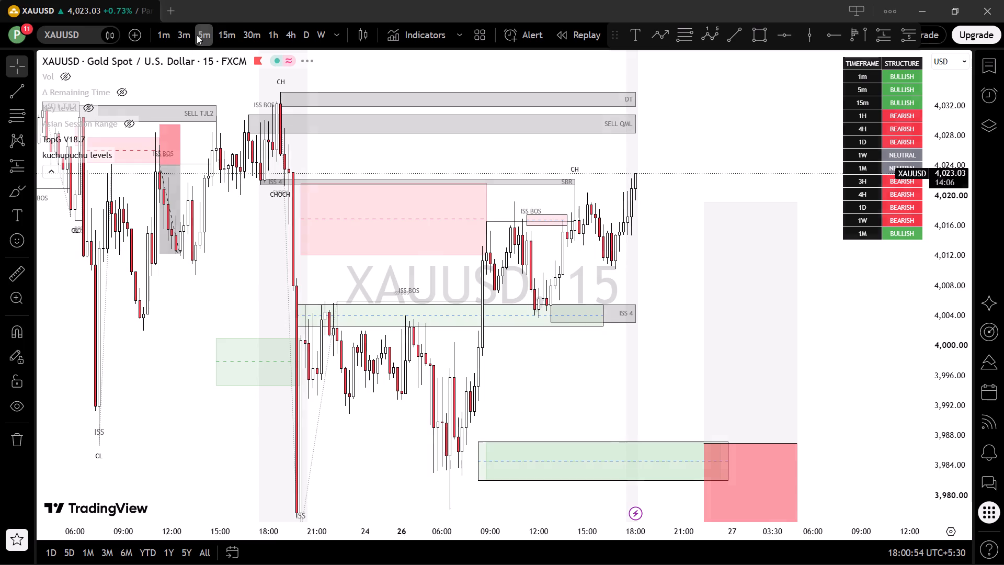
scroll(449, 225, down, 5)
drag(963, 323, 905, 152)
scroll(804, 214, up, 6)
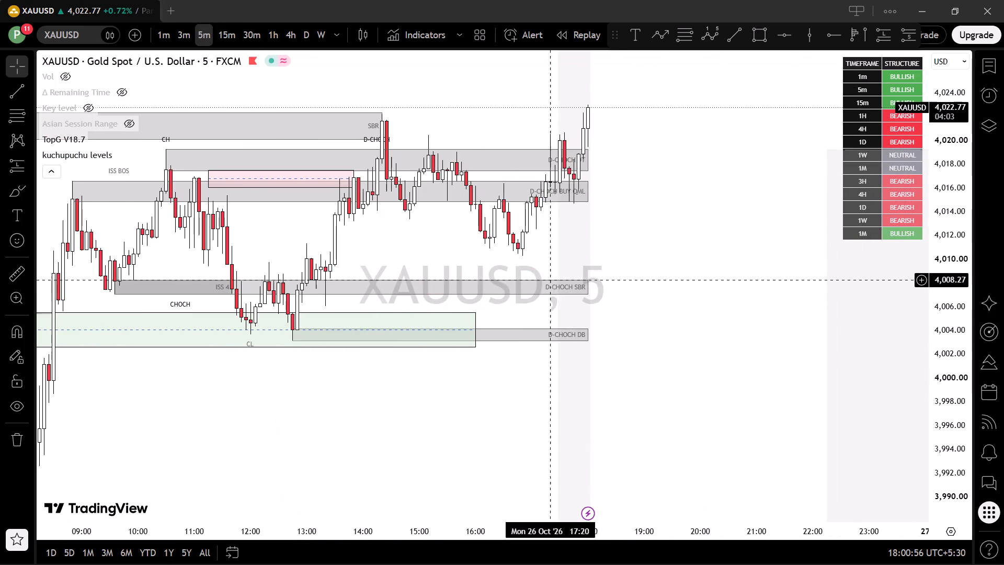
drag(629, 296, 814, 304)
drag(580, 269, 522, 308)
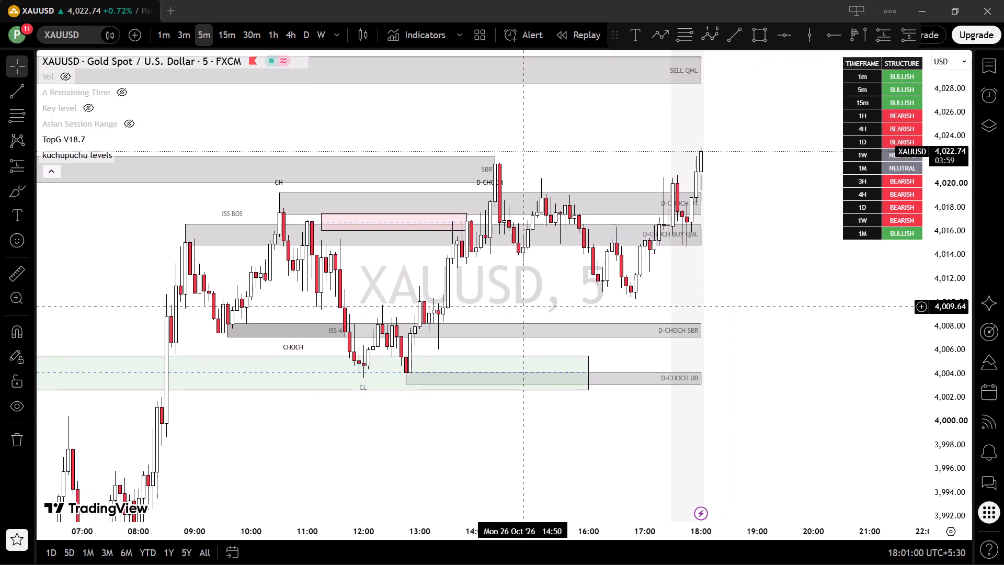
drag(522, 308, 466, 283)
drag(529, 348, 523, 347)
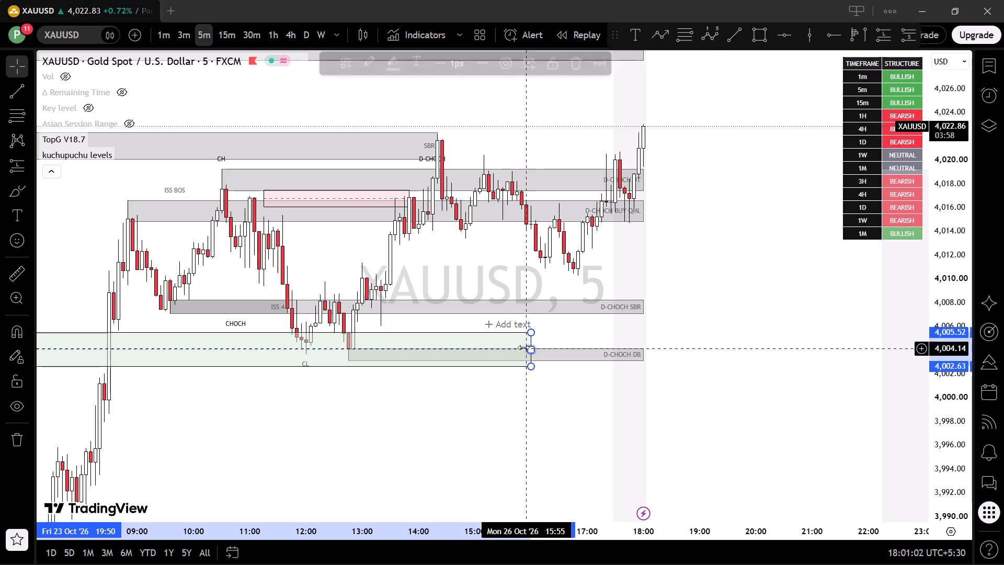
drag(523, 347, 443, 350)
drag(515, 315, 934, 314)
scroll(898, 308, down, 5)
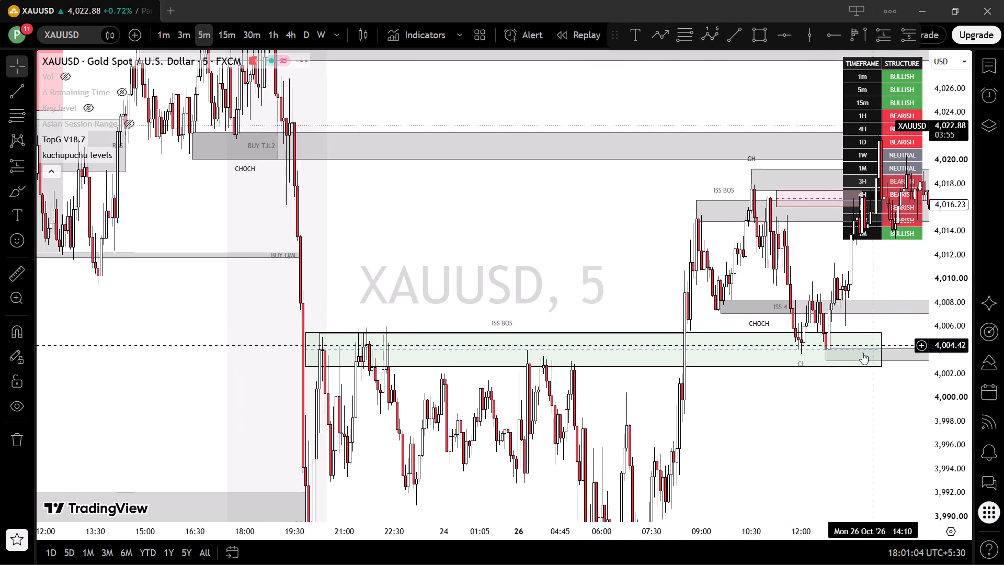
drag(882, 349, 809, 347)
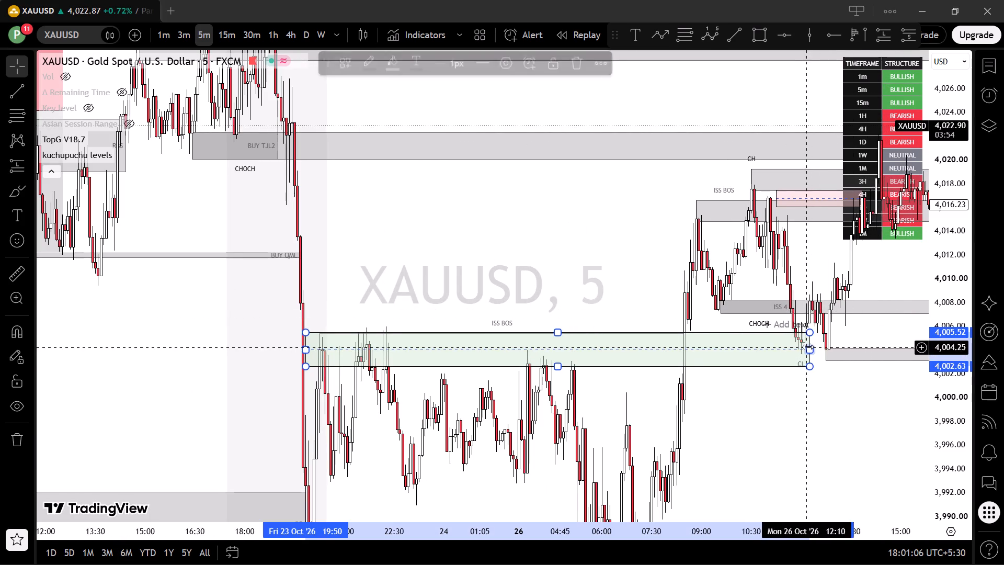
Examine the 5-minute price action around the shortened green zone and the D-CHOCH zones up to the latest candle.
drag(837, 439, 553, 447)
scroll(544, 443, up, 3)
drag(487, 433, 547, 425)
scroll(538, 425, up, 2)
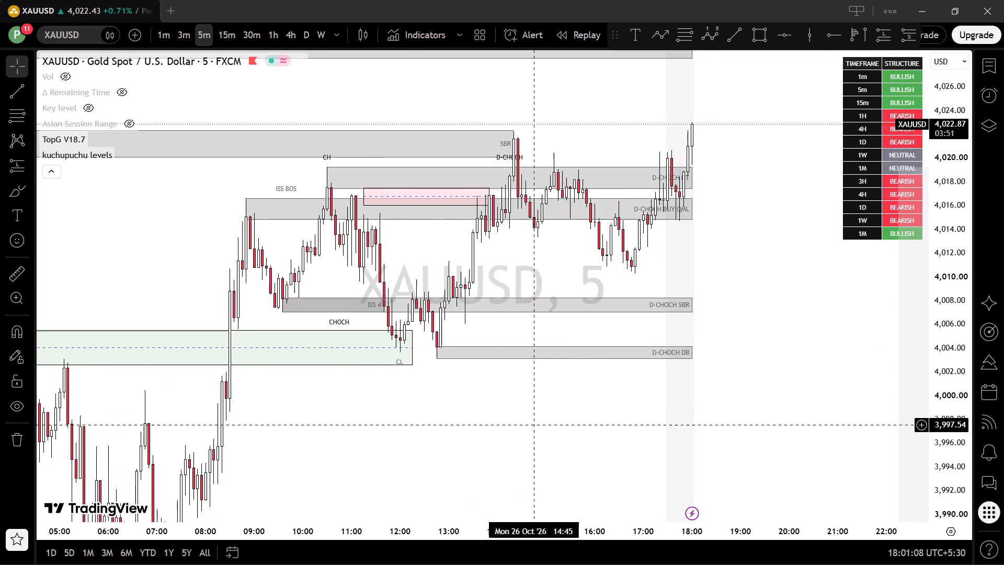
drag(493, 425, 883, 433)
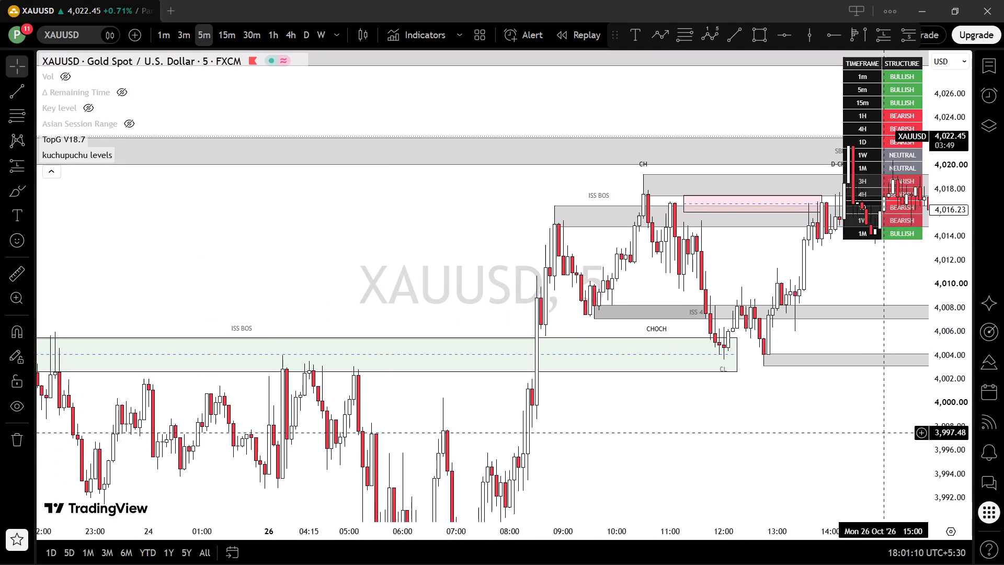
drag(883, 433, 510, 455)
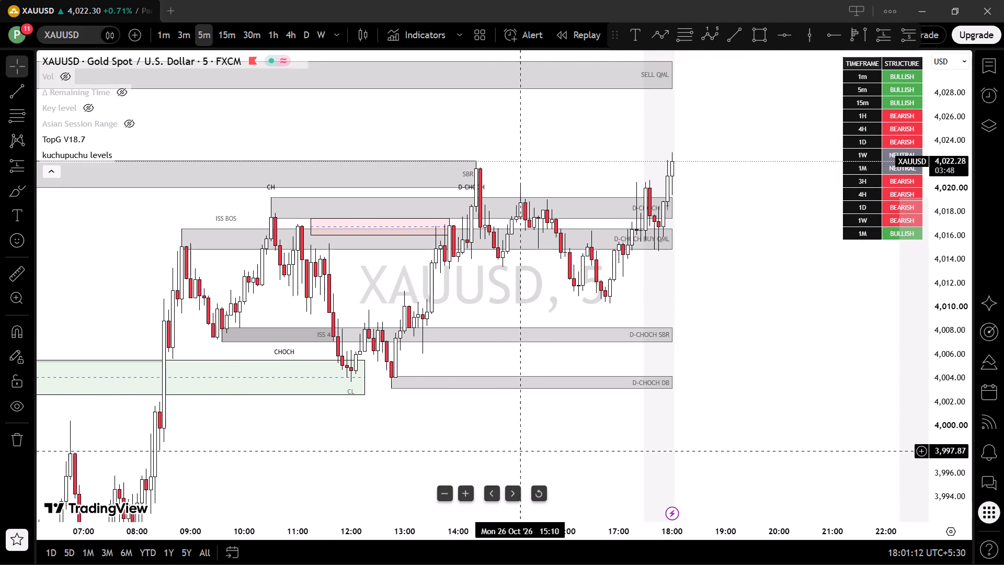
Switch to the 3-minute timeframe and examine the recent structure and the demand zones below the current price.
click(177, 38)
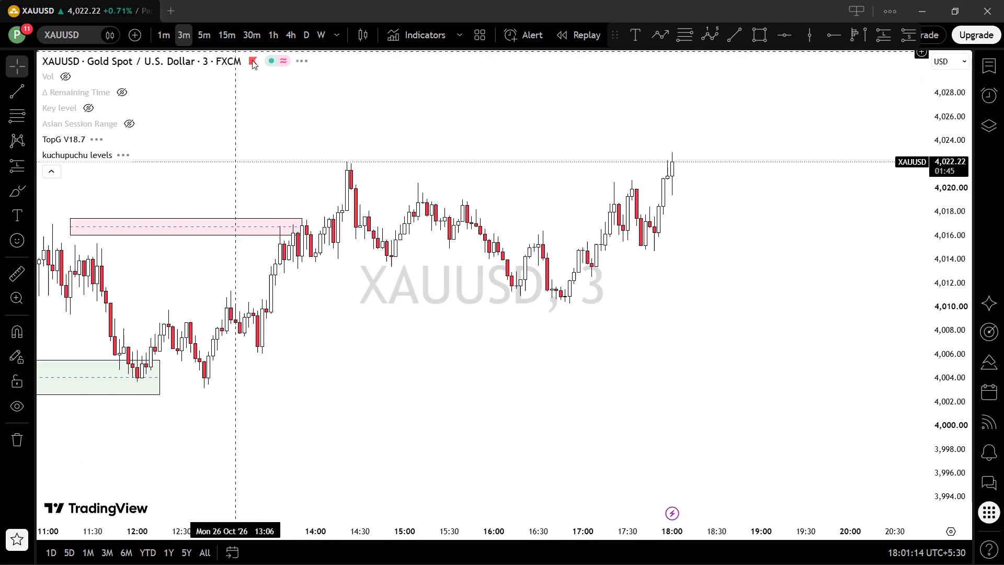
scroll(511, 229, down, 5)
drag(938, 366, 937, 325)
scroll(898, 323, up, 4)
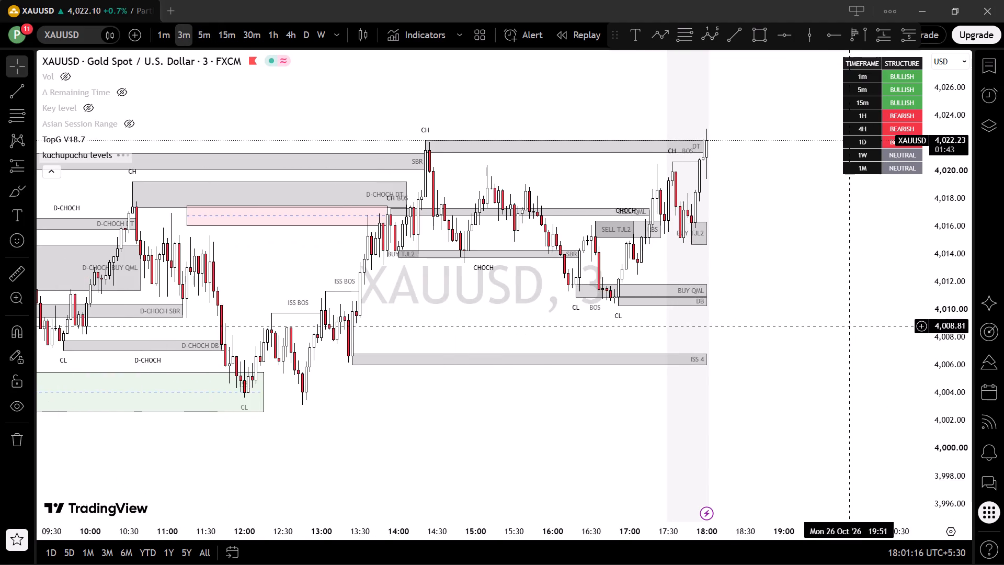
drag(839, 304, 757, 309)
scroll(750, 309, up, 3)
drag(697, 310, 744, 295)
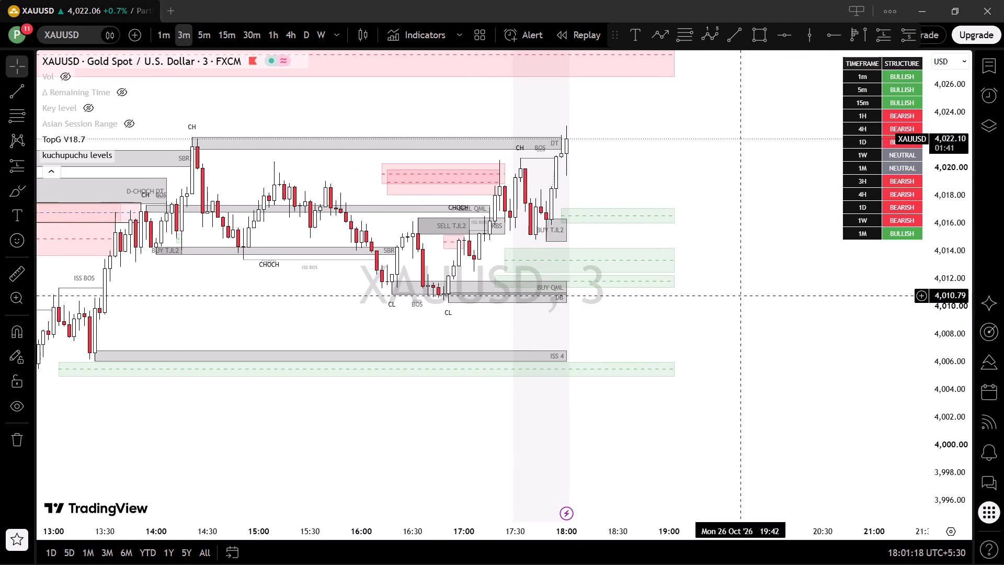
drag(744, 295, 720, 235)
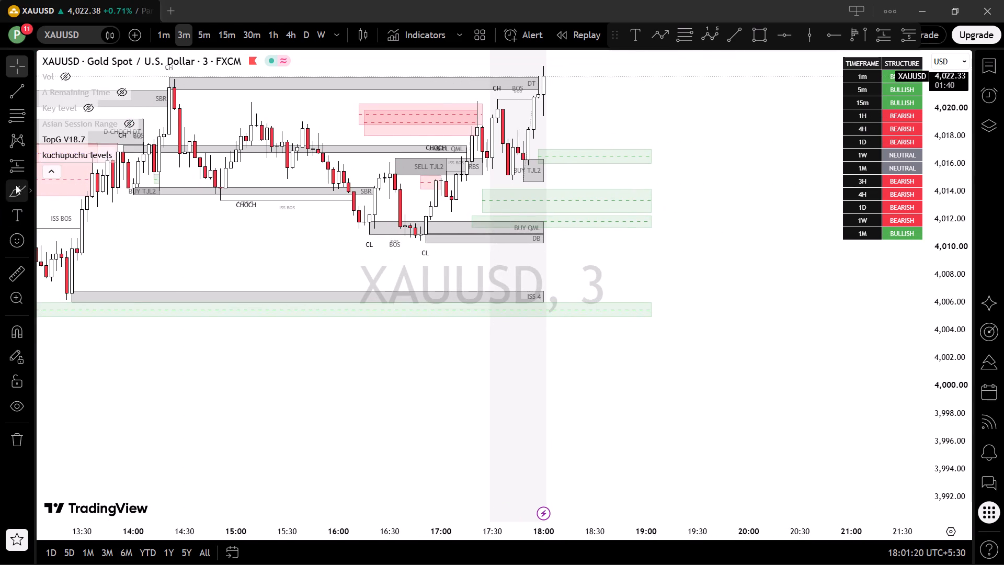
Measure the price distance from the latest candle near 4,022.4 down to about 3,997, and clear the measurement.
click(15, 264)
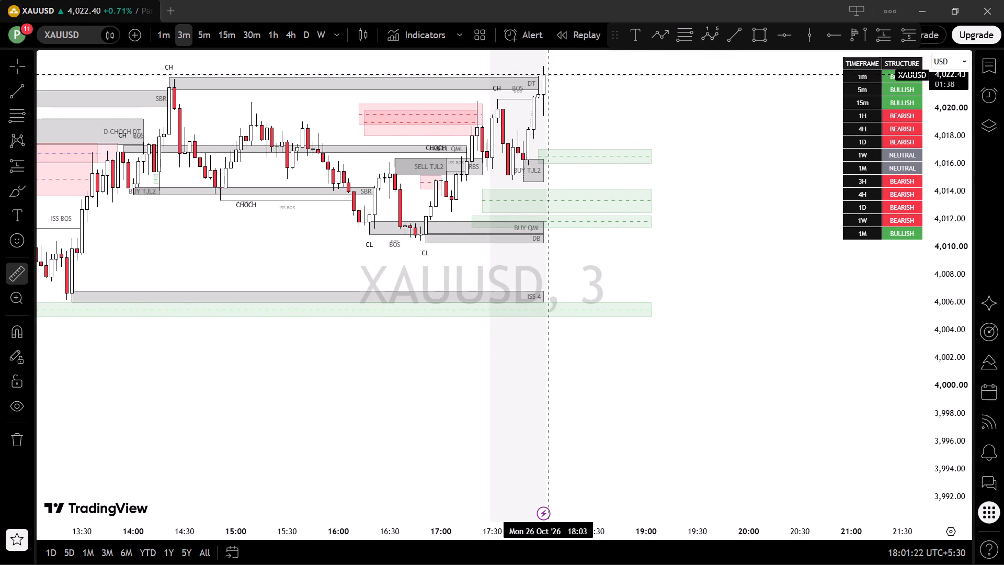
drag(550, 75, 550, 80)
scroll(569, 351, up, 1)
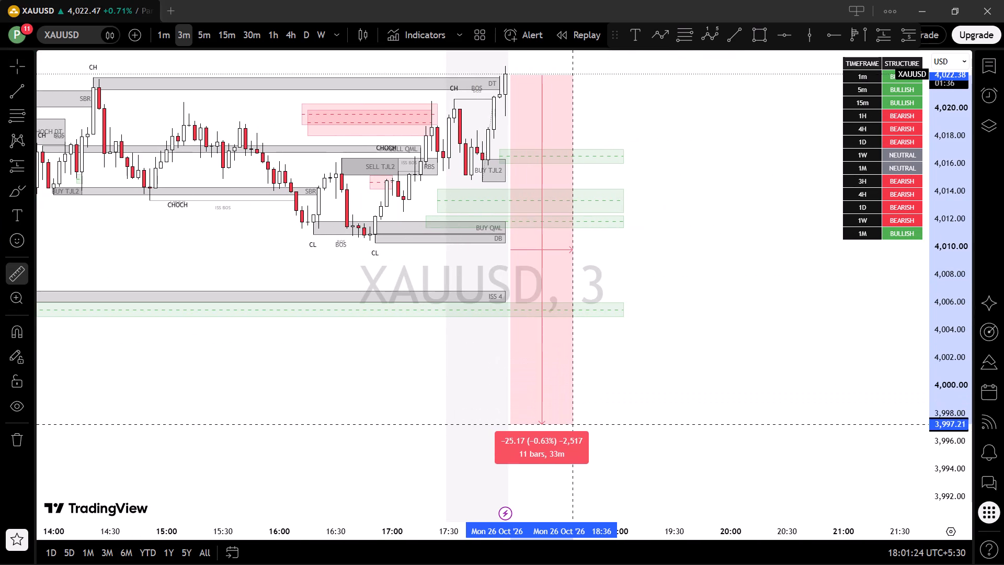
right_drag(578, 473, 561, 447)
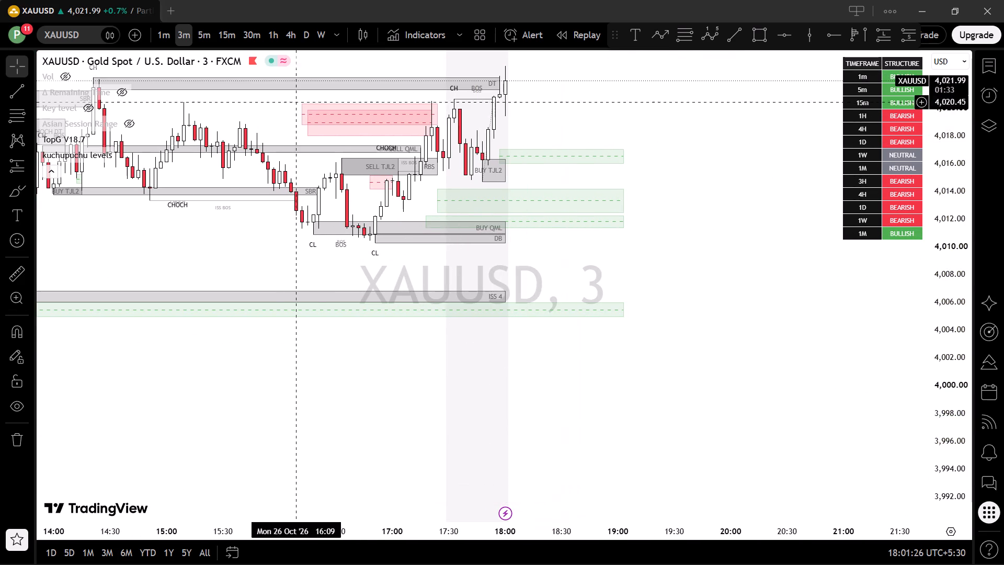
Switch back to the 15-minute timeframe and examine a wider range of the chart.
click(231, 25)
scroll(524, 259, down, 4)
scroll(656, 275, down, 6)
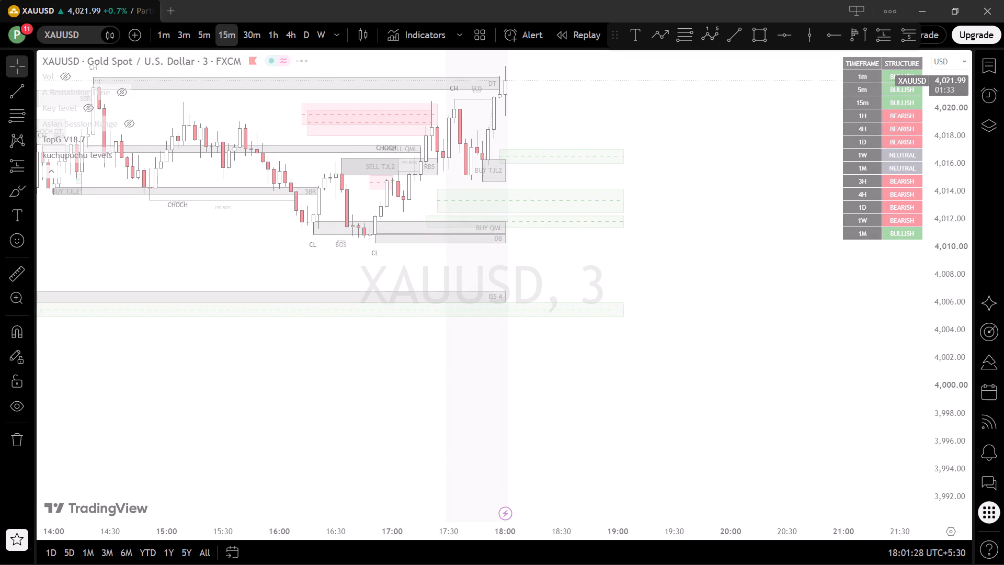
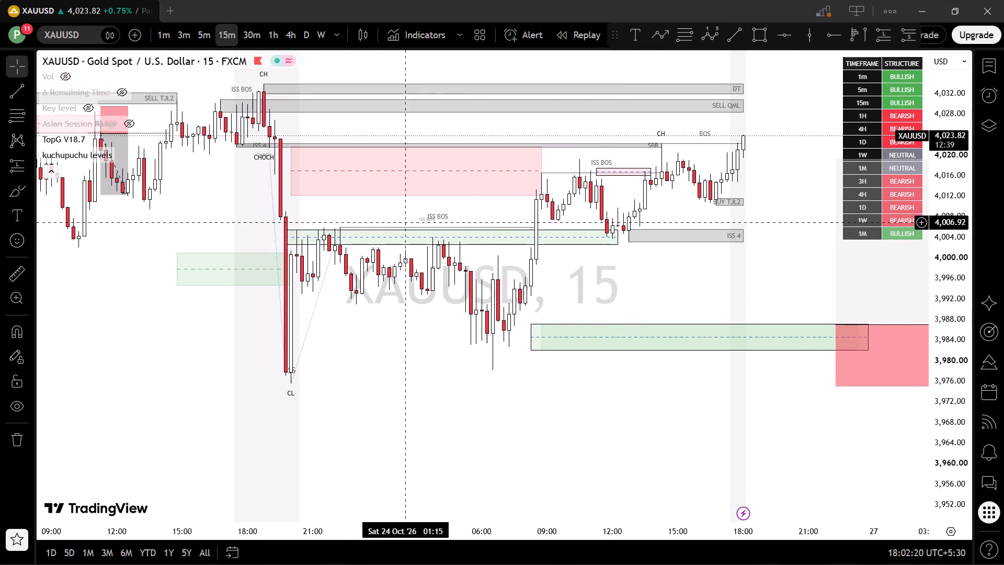
Draw a Fibonacci retracement from the CL swing low at about 3,975.63 up to about 4,022.18, extending past the latest candle.
drag(688, 284, 702, 300)
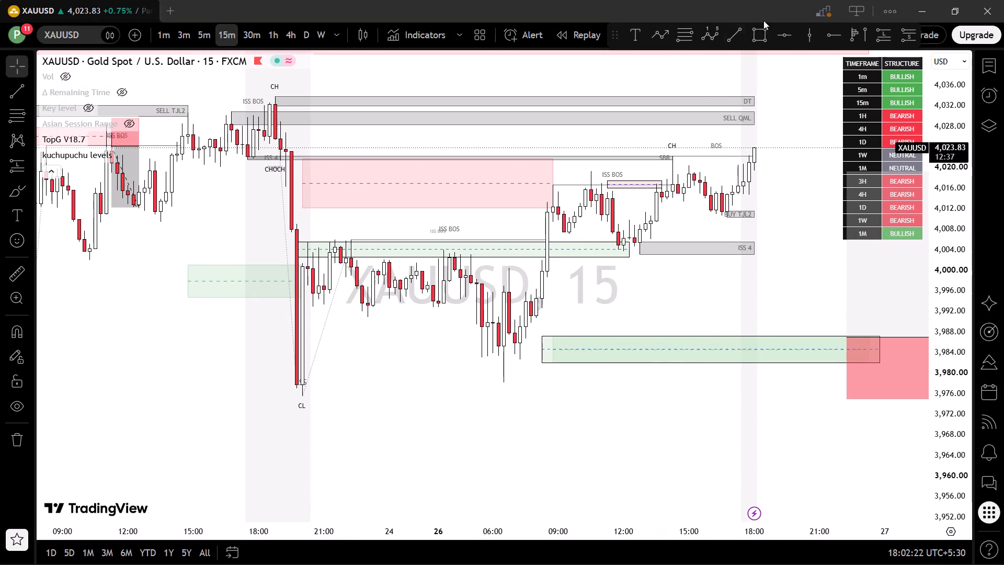
click(681, 41)
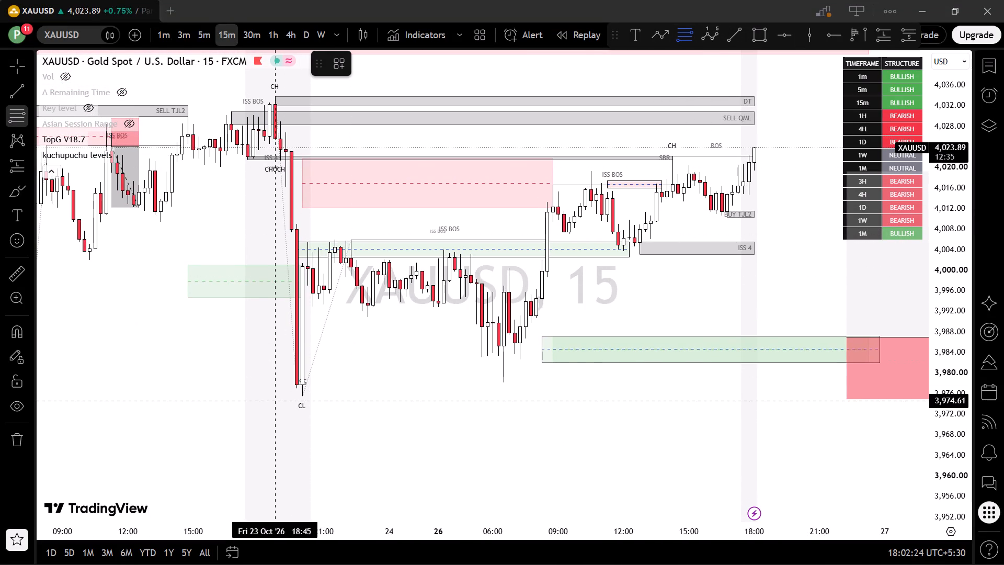
click(279, 395)
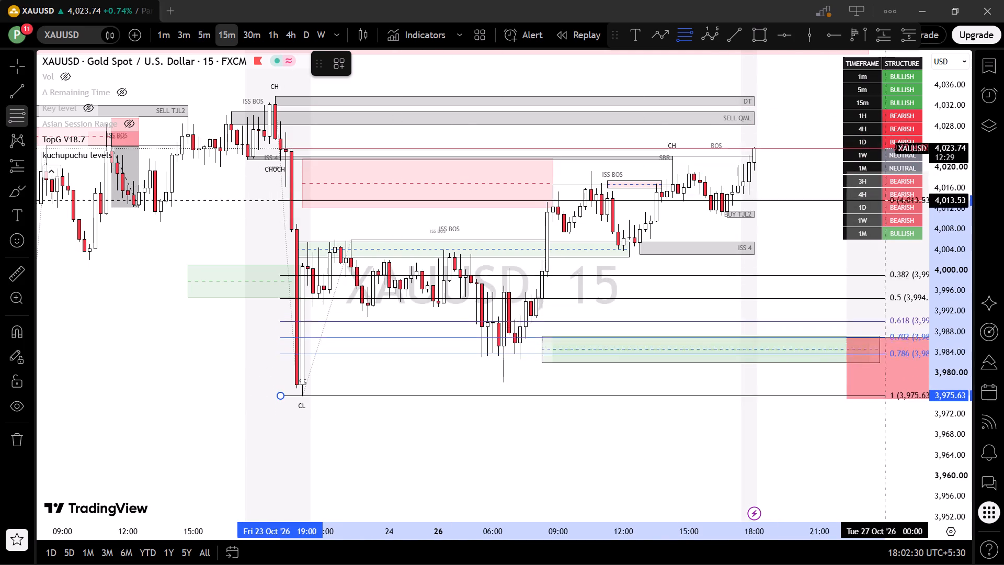
click(834, 156)
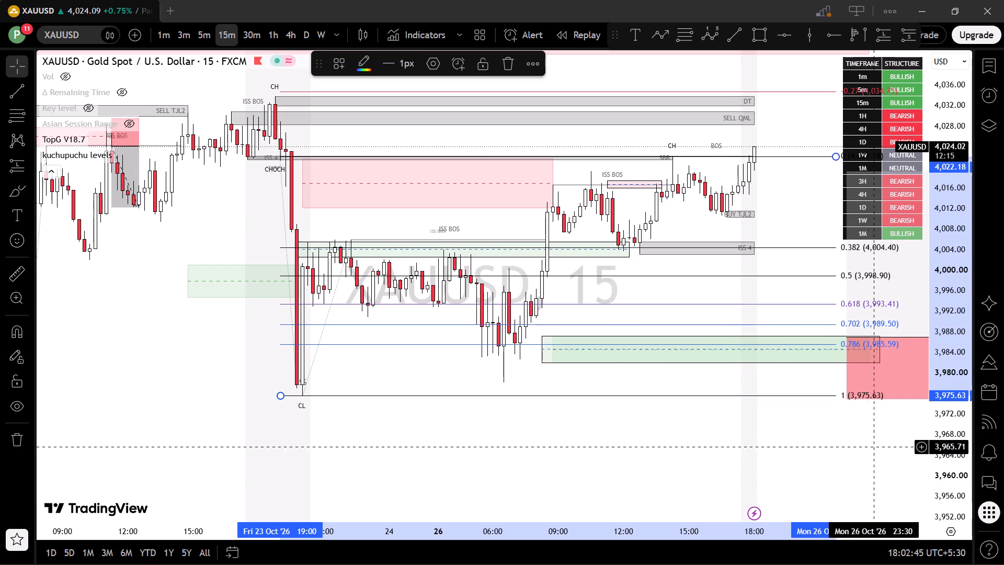
Move the retracement's lower anchor to the 26 October swing low level, at about 3,978.04 and 04:15.
drag(281, 398, 447, 388)
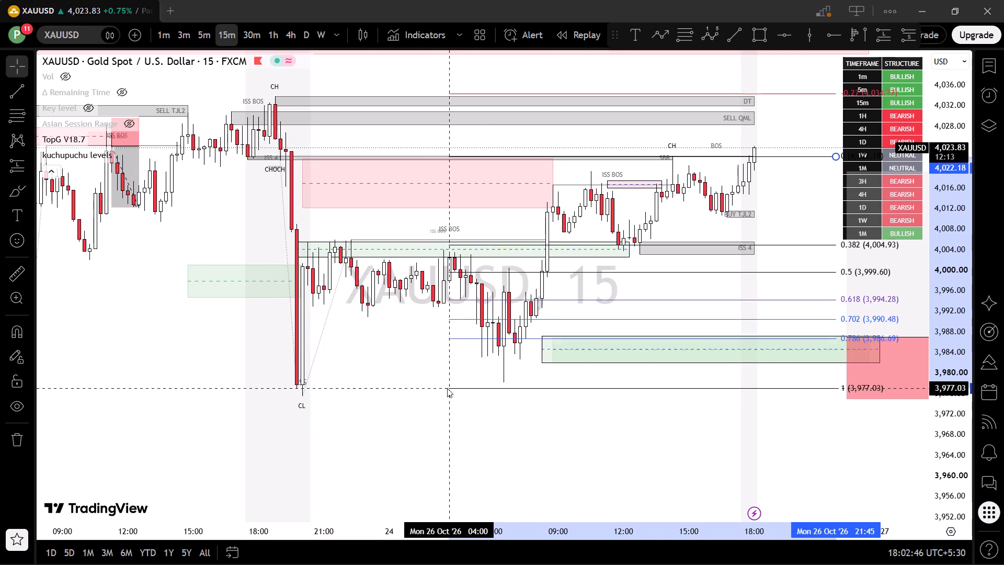
drag(447, 388, 524, 379)
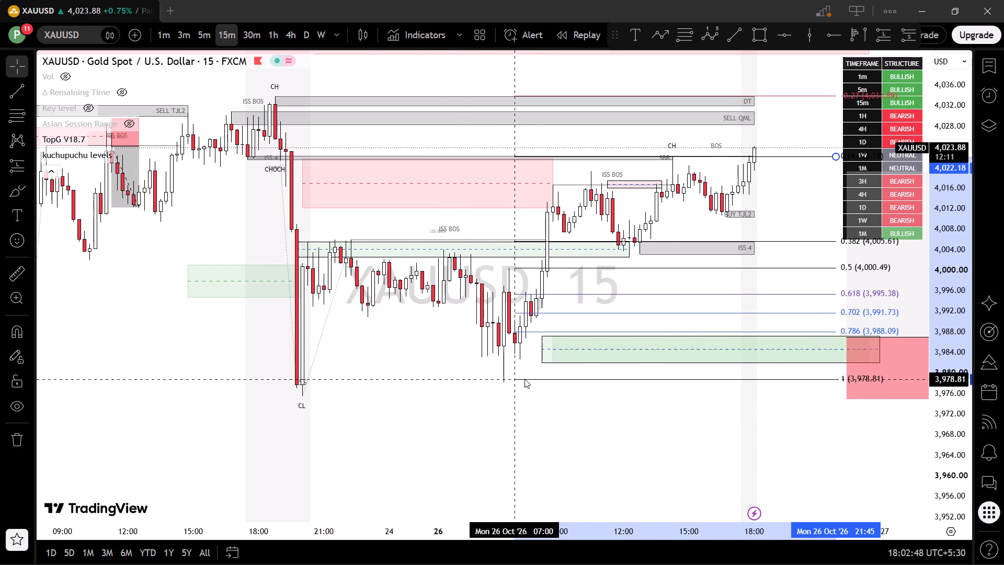
drag(524, 379, 463, 356)
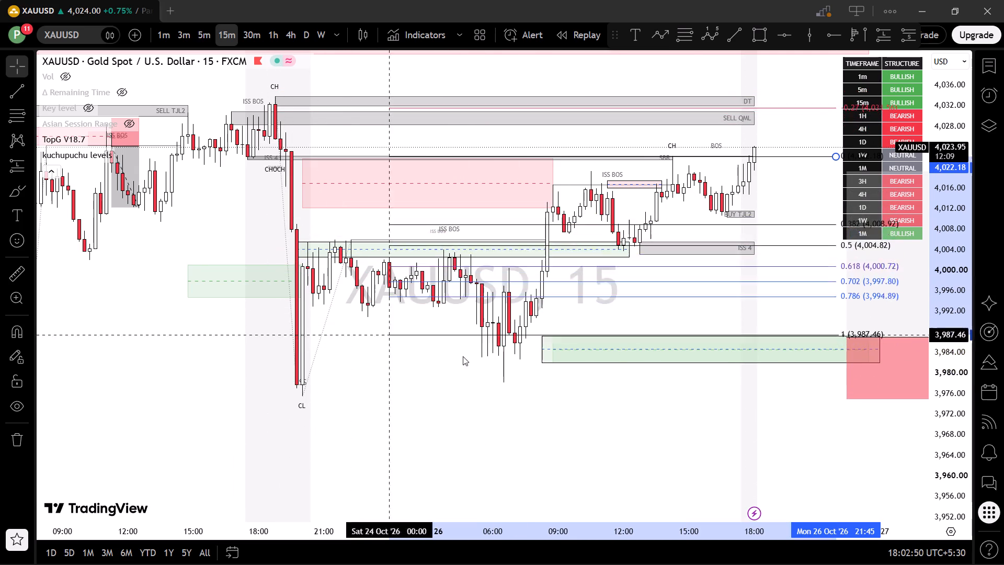
drag(463, 356, 452, 381)
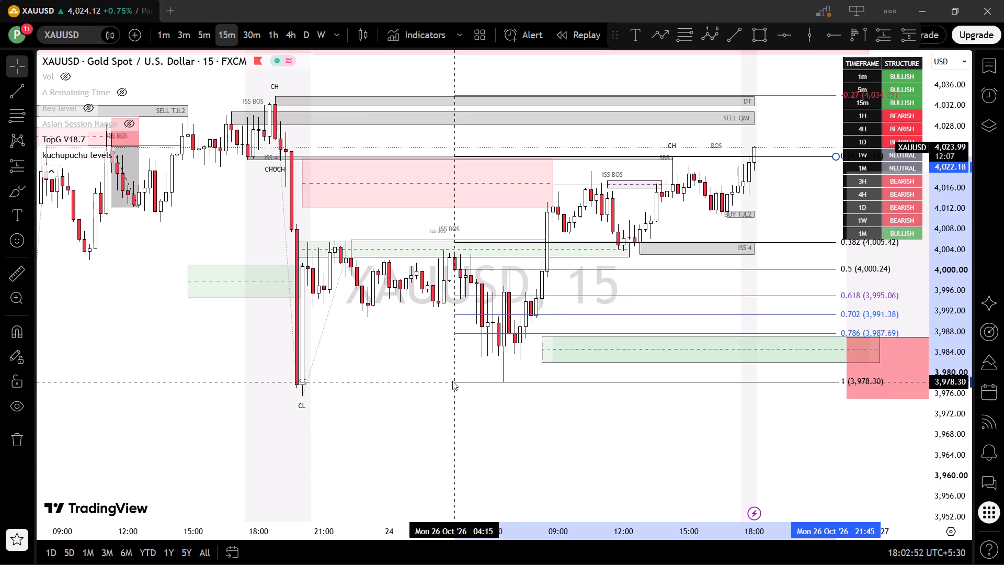
drag(452, 381, 457, 383)
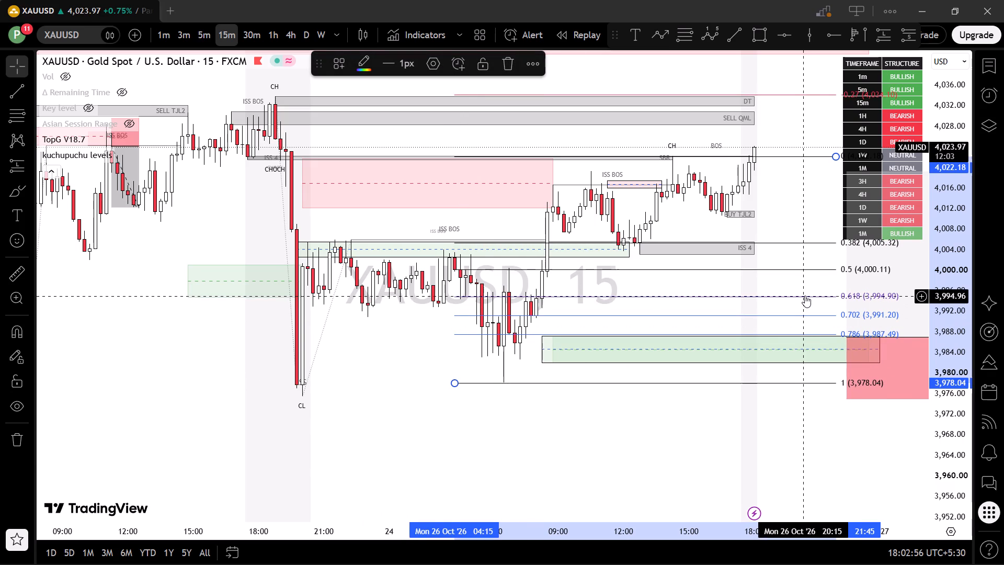
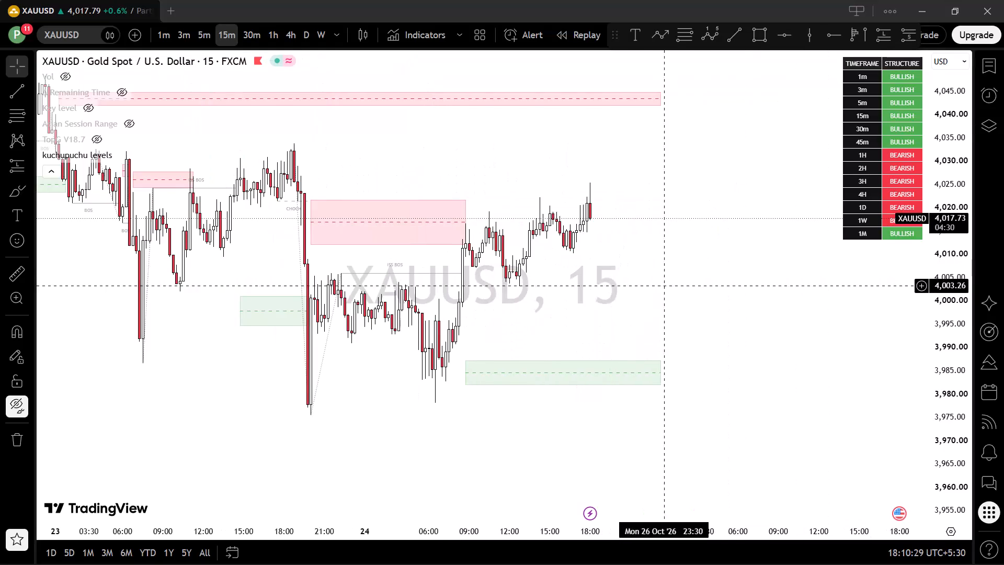
Switch the gold chart to the 5-minute timeframe and show the TopG V18.7 indicator.
drag(697, 289, 674, 303)
click(191, 29)
click(203, 33)
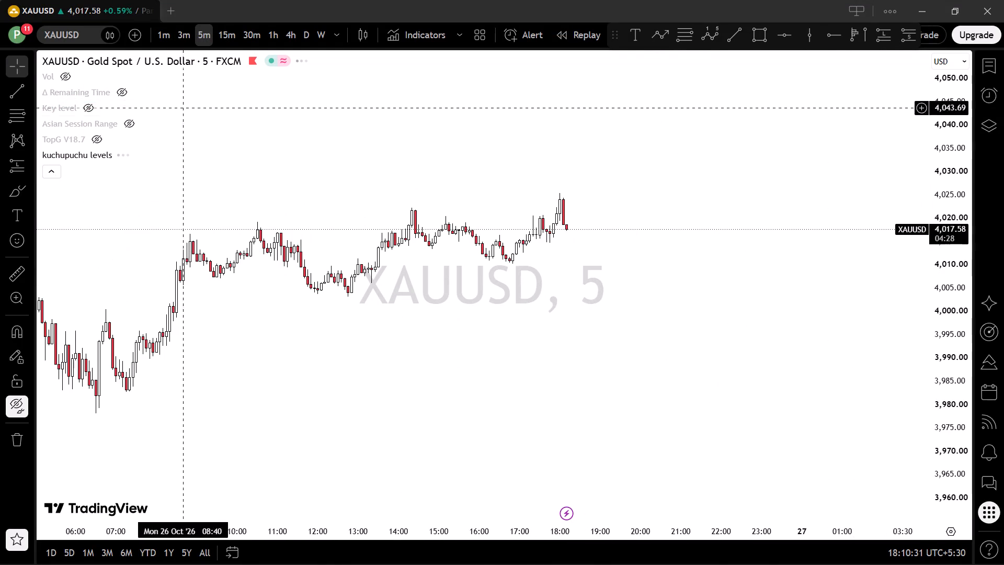
click(93, 139)
drag(580, 332, 639, 347)
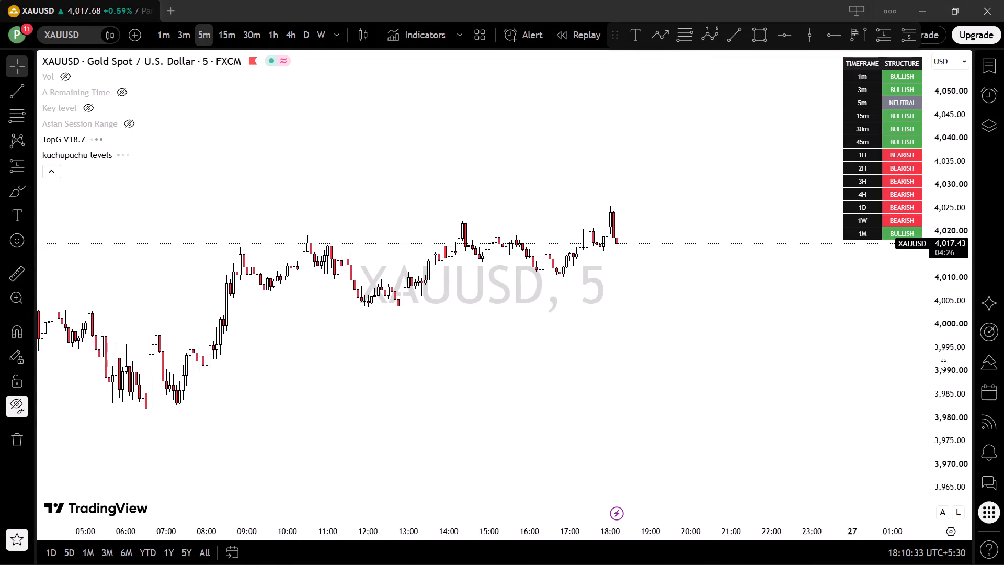
Examine the TopG zones and structure labels across the 26 October swings from about 08:30 to the latest candle.
drag(951, 371, 841, 94)
scroll(691, 226, down, 2)
scroll(695, 257, up, 3)
drag(629, 294, 737, 375)
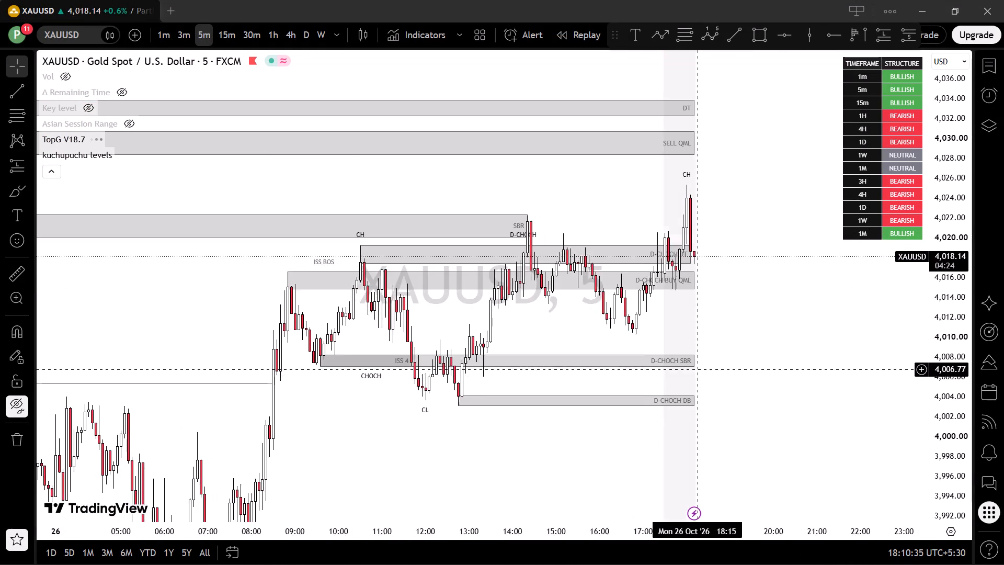
scroll(698, 367, up, 2)
scroll(741, 362, up, 1)
drag(720, 360, 723, 338)
scroll(732, 340, down, 3)
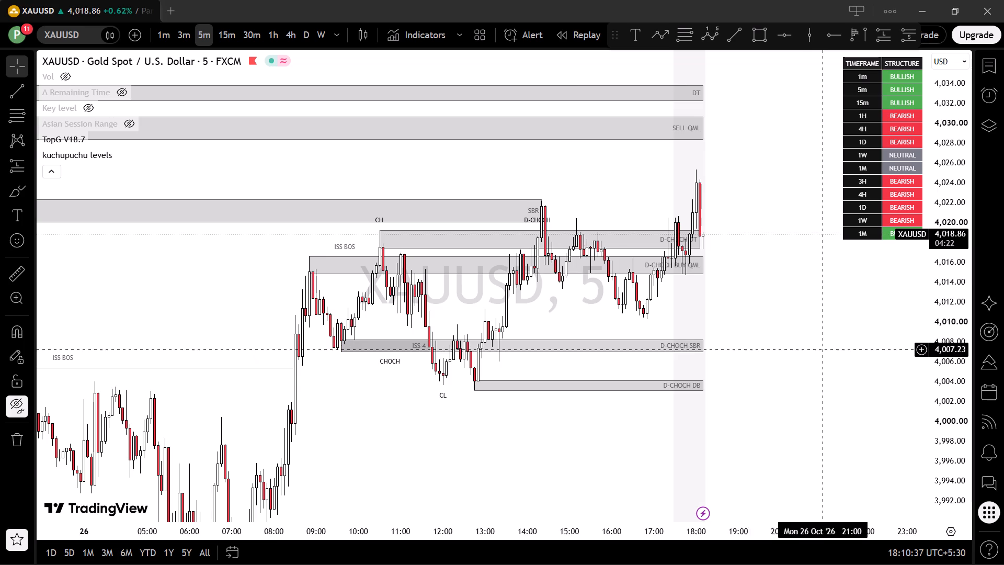
drag(805, 307, 824, 323)
drag(931, 359, 910, 319)
drag(665, 340, 939, 312)
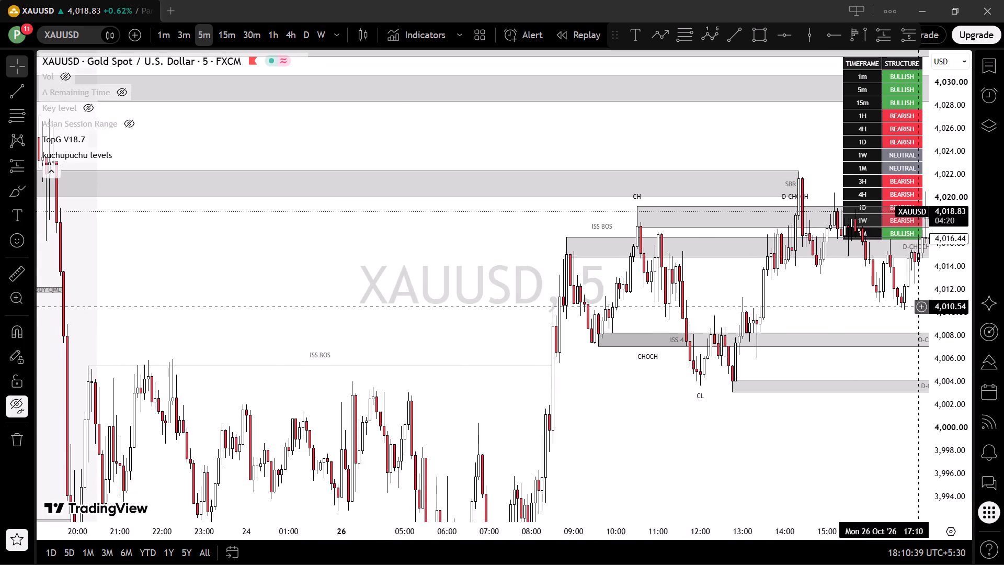
scroll(841, 305, down, 5)
scroll(841, 308, up, 6)
drag(748, 298, 521, 340)
drag(957, 364, 940, 342)
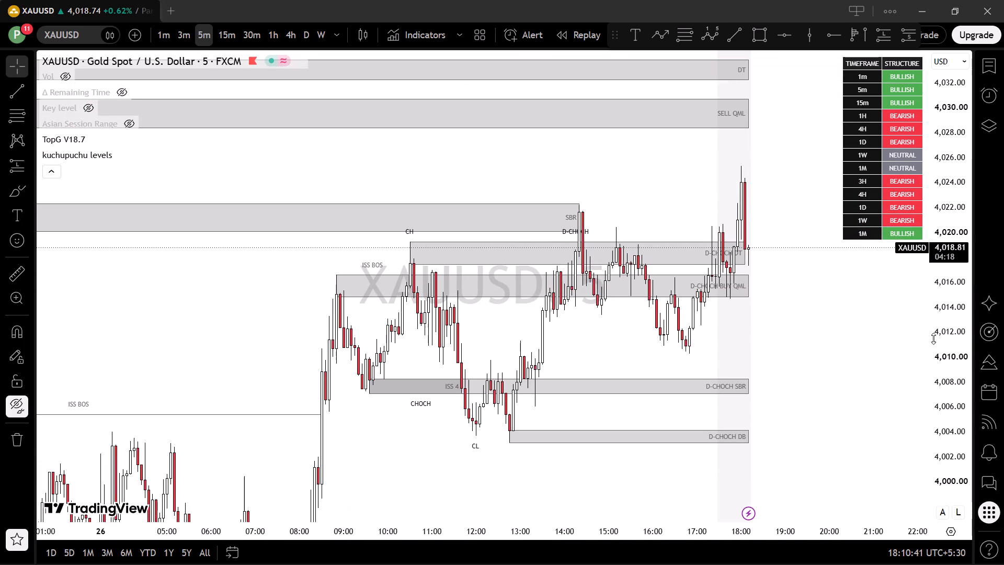
scroll(871, 320, up, 1)
drag(851, 304, 776, 300)
scroll(777, 300, up, 3)
drag(725, 311, 760, 324)
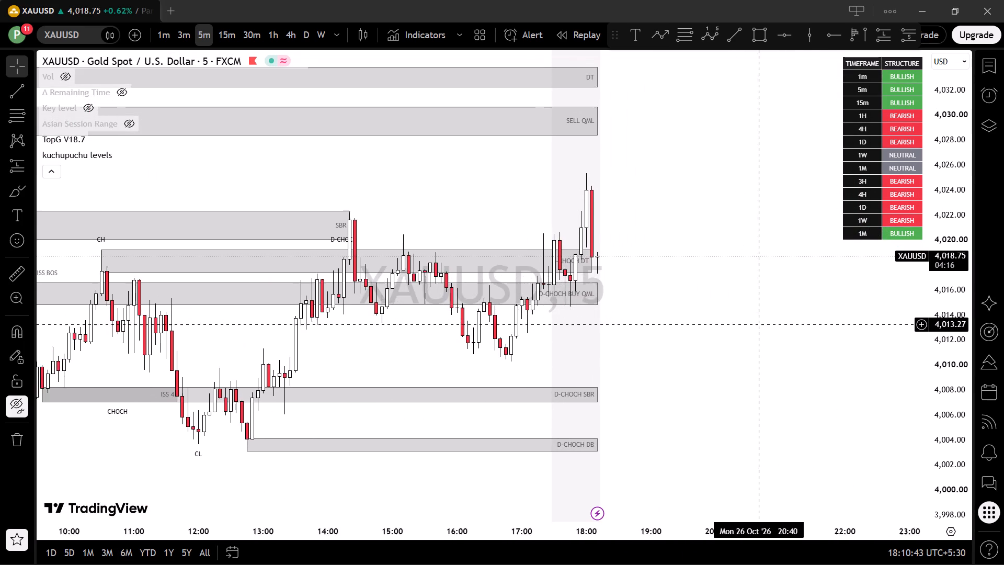
drag(760, 324, 784, 324)
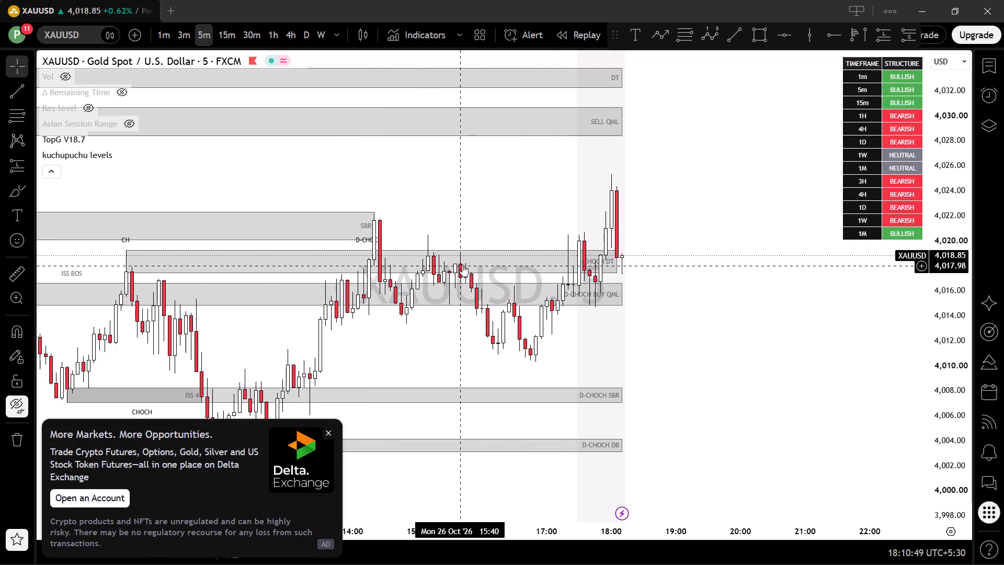
drag(951, 363, 914, 260)
drag(753, 224, 719, 225)
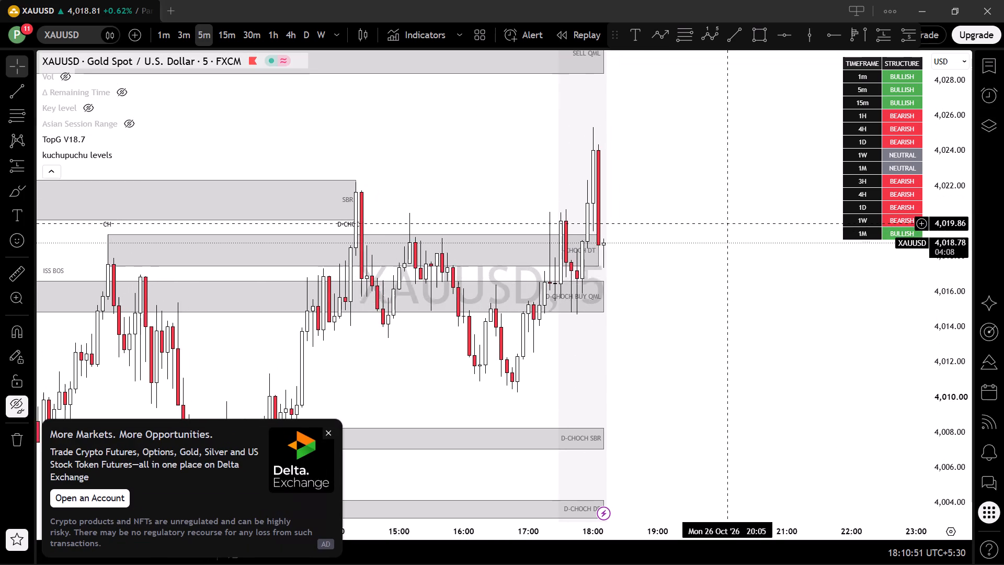
drag(719, 225, 709, 227)
scroll(637, 247, up, 1)
drag(611, 251, 919, 149)
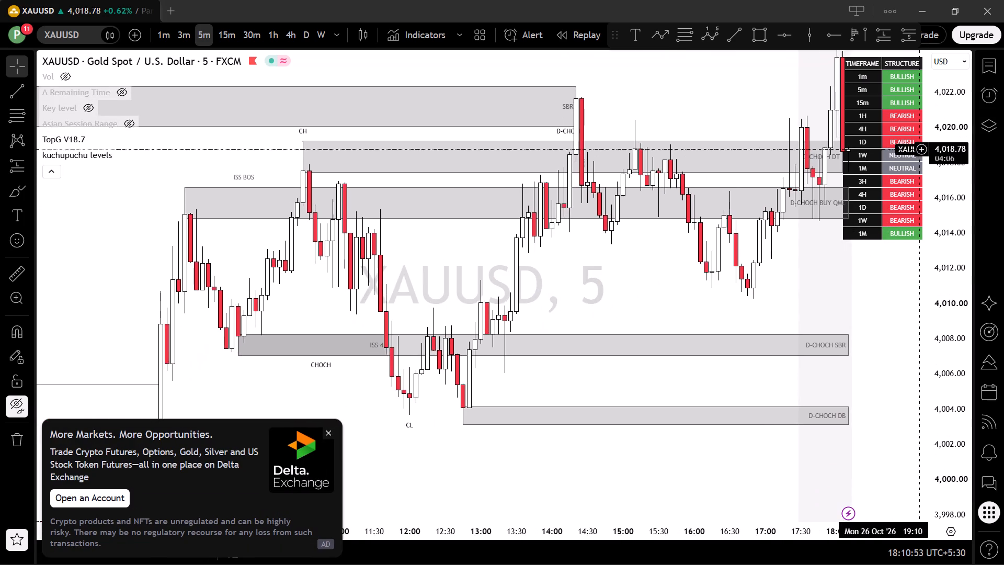
drag(919, 149, 921, 207)
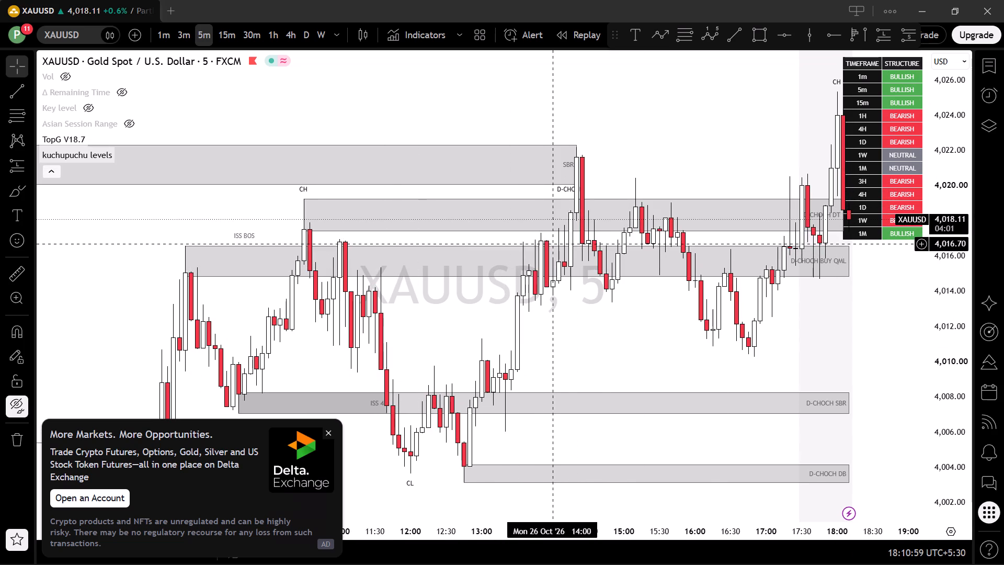
drag(573, 232, 480, 242)
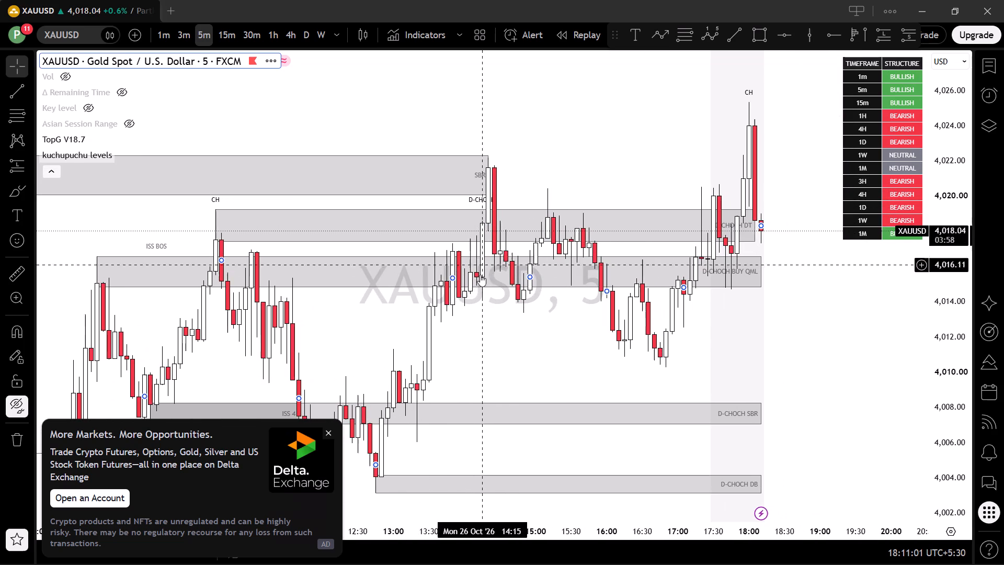
drag(478, 313, 623, 296)
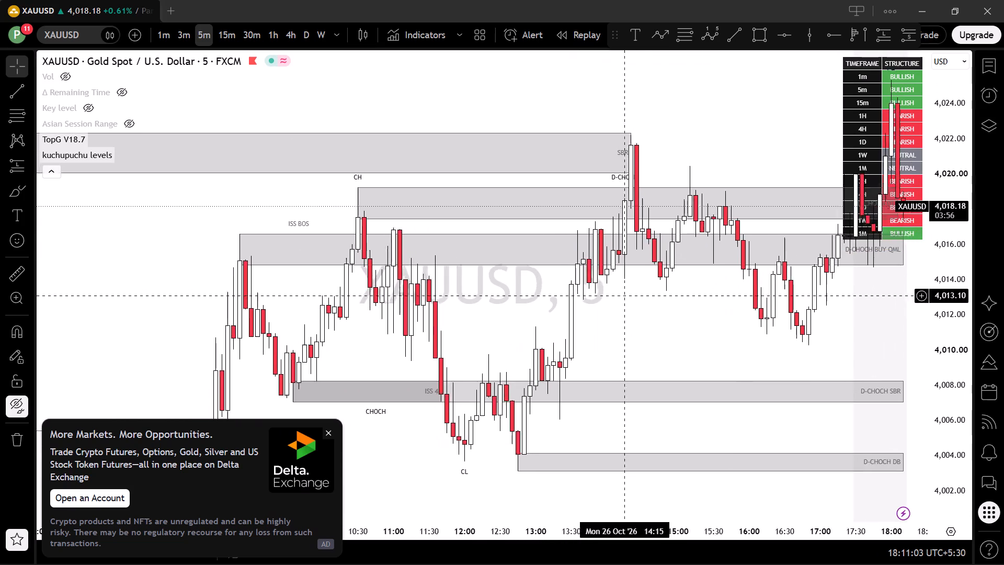
drag(623, 296, 754, 267)
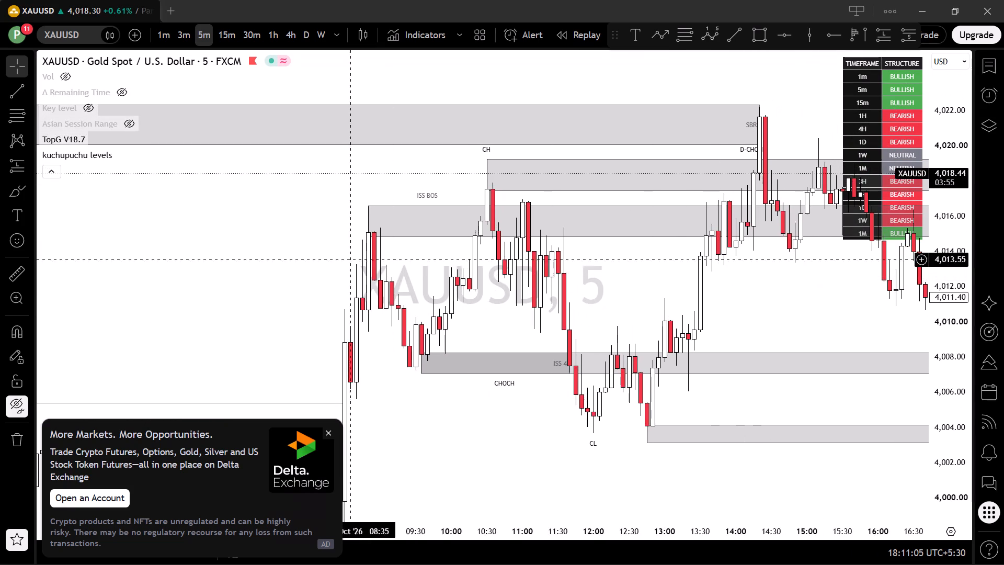
drag(636, 205, 400, 234)
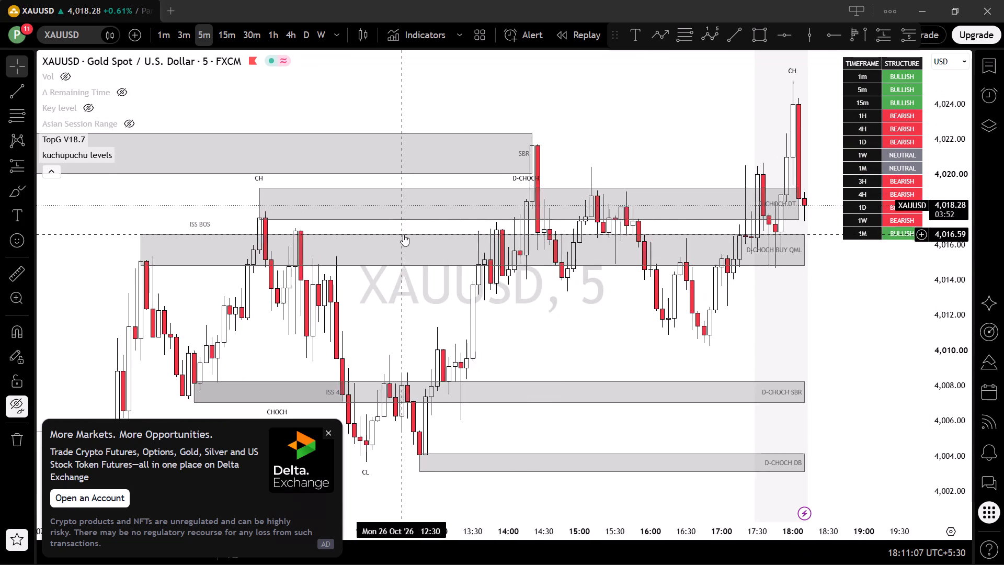
drag(654, 218, 501, 245)
drag(504, 262, 846, 227)
scroll(609, 227, down, 5)
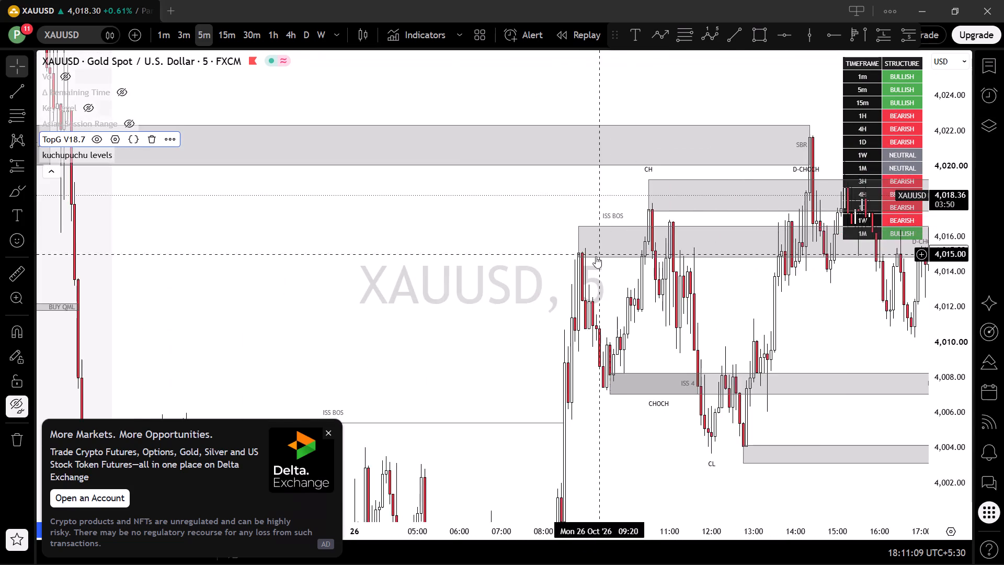
Examine the 26 October lows and the base formed before the 08:30 rally, below the ISS BOS line.
drag(588, 256, 734, 96)
scroll(676, 241, up, 6)
drag(594, 330, 699, 165)
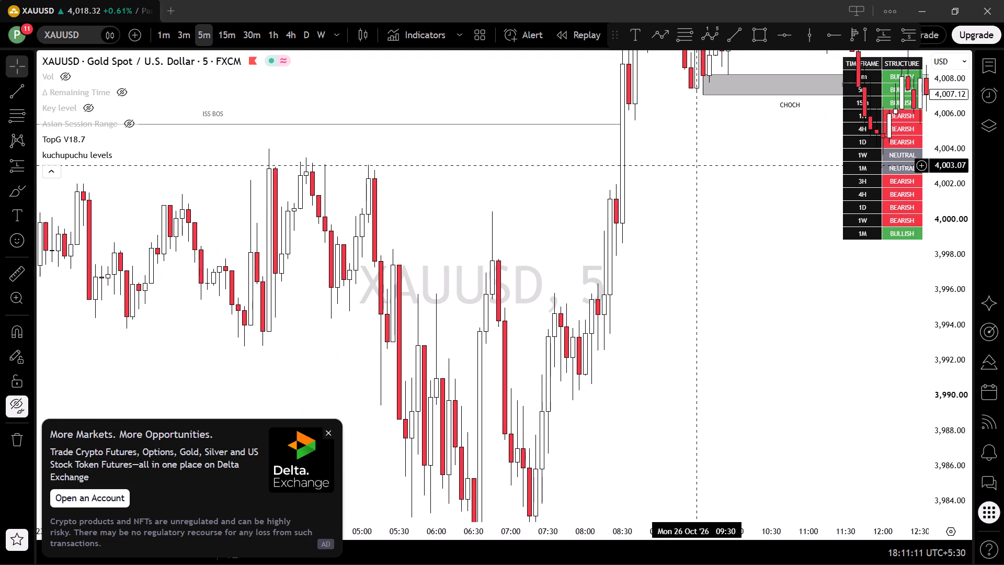
drag(623, 231, 621, 201)
scroll(620, 241, up, 1)
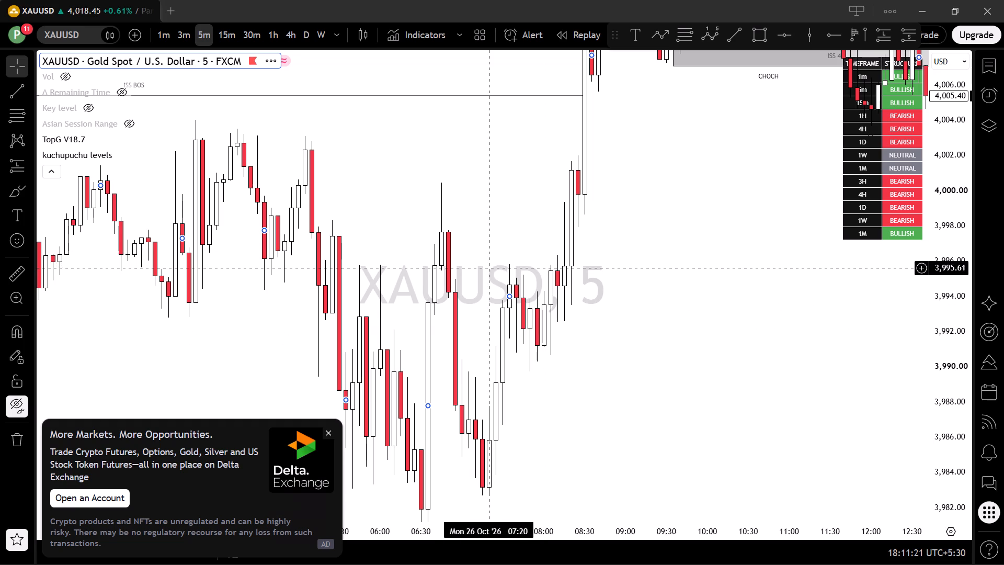
drag(501, 264, 550, 253)
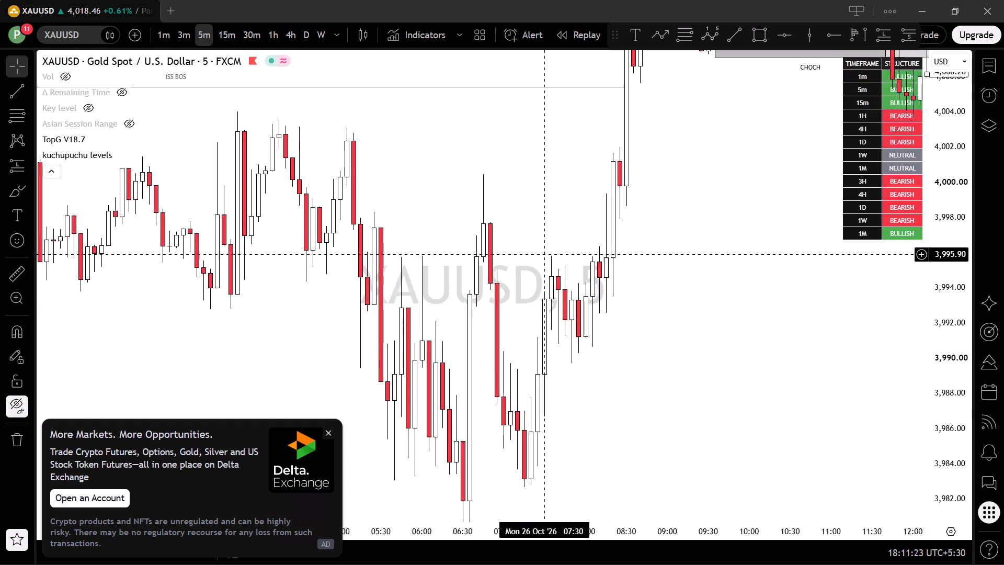
drag(550, 253, 579, 245)
drag(595, 284, 581, 284)
drag(671, 298, 607, 298)
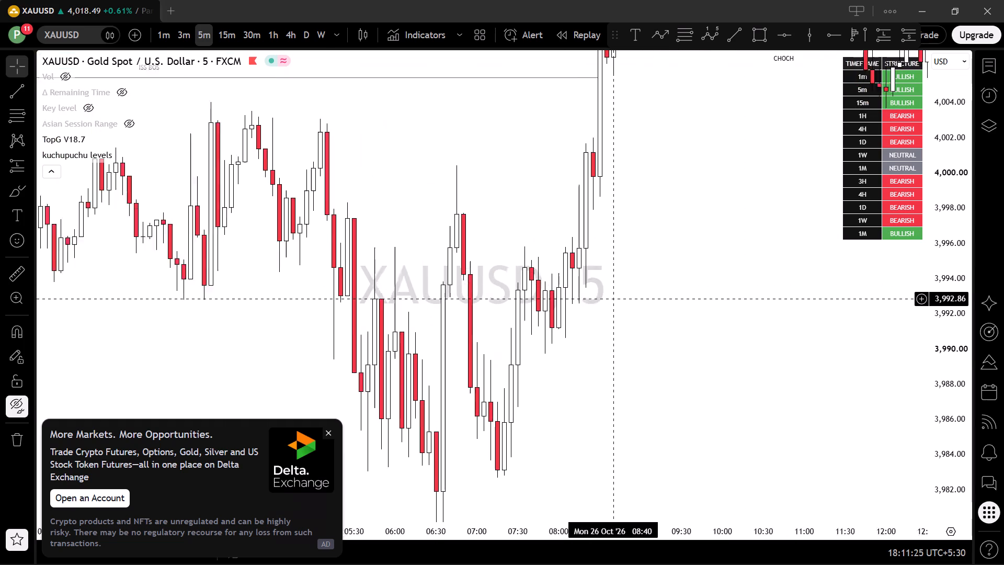
drag(607, 298, 600, 298)
scroll(587, 302, up, 1)
drag(591, 297, 644, 272)
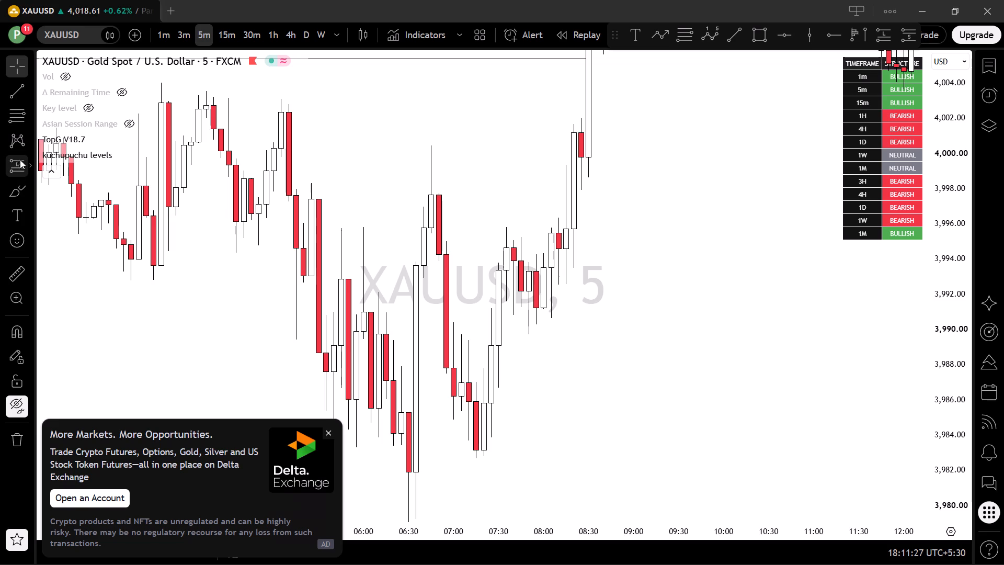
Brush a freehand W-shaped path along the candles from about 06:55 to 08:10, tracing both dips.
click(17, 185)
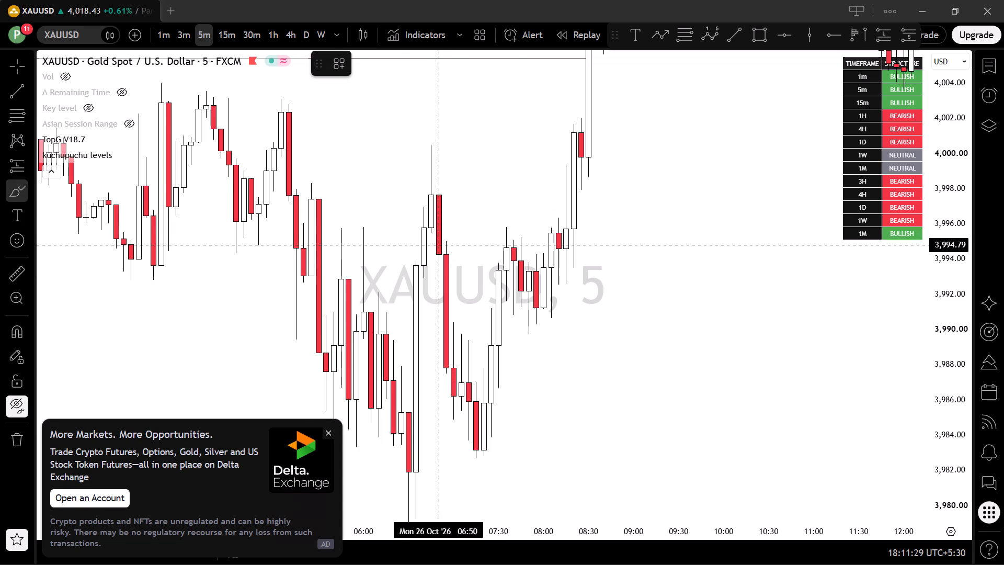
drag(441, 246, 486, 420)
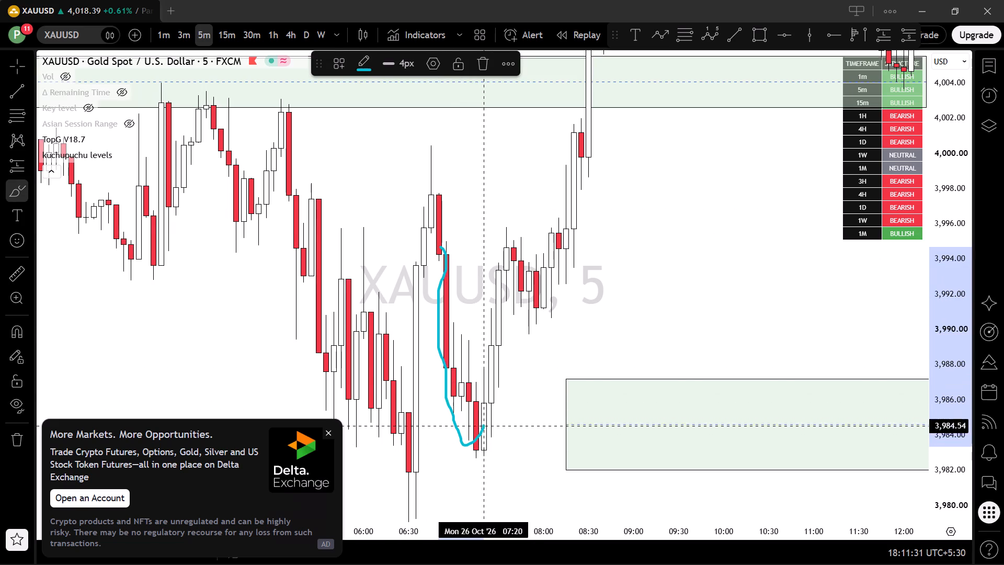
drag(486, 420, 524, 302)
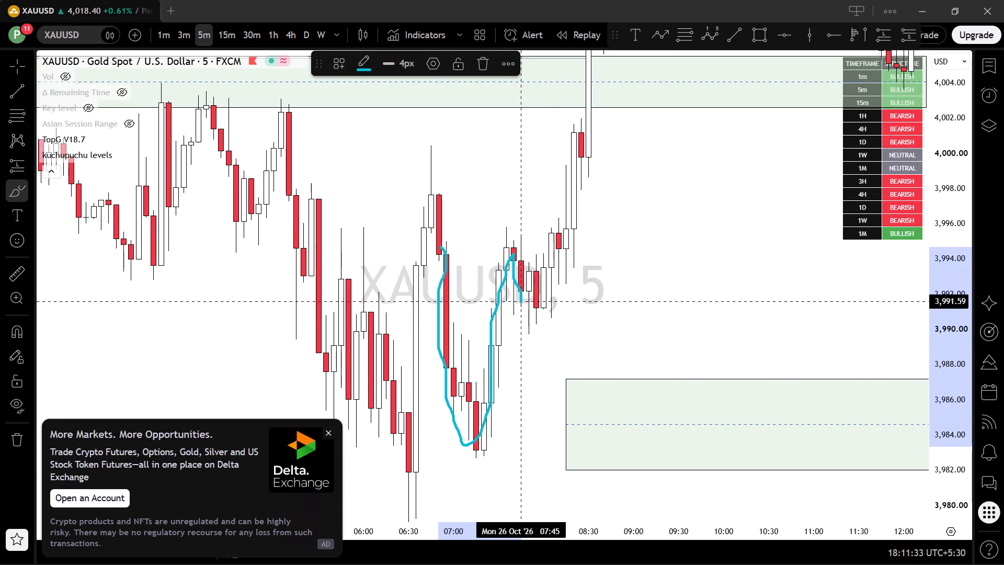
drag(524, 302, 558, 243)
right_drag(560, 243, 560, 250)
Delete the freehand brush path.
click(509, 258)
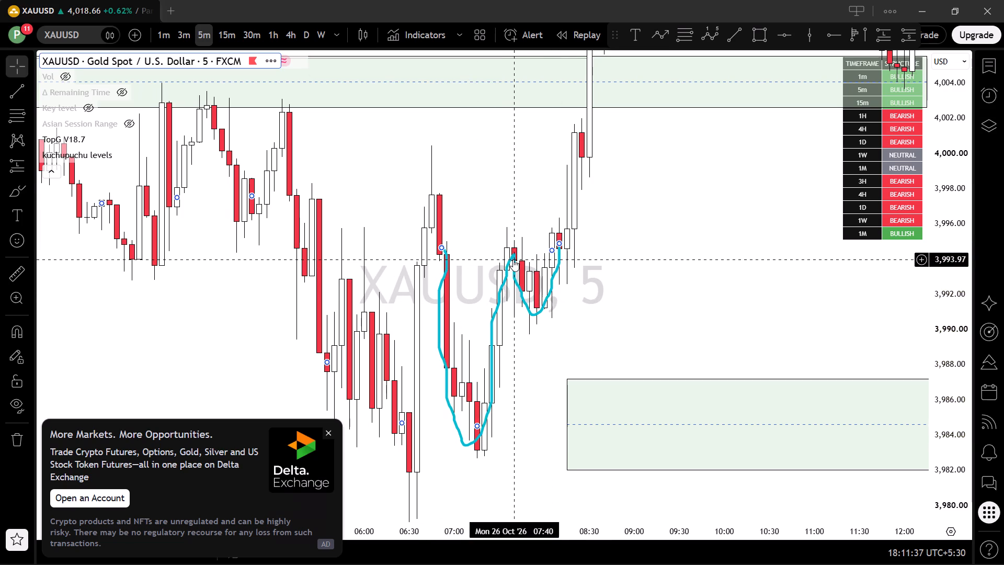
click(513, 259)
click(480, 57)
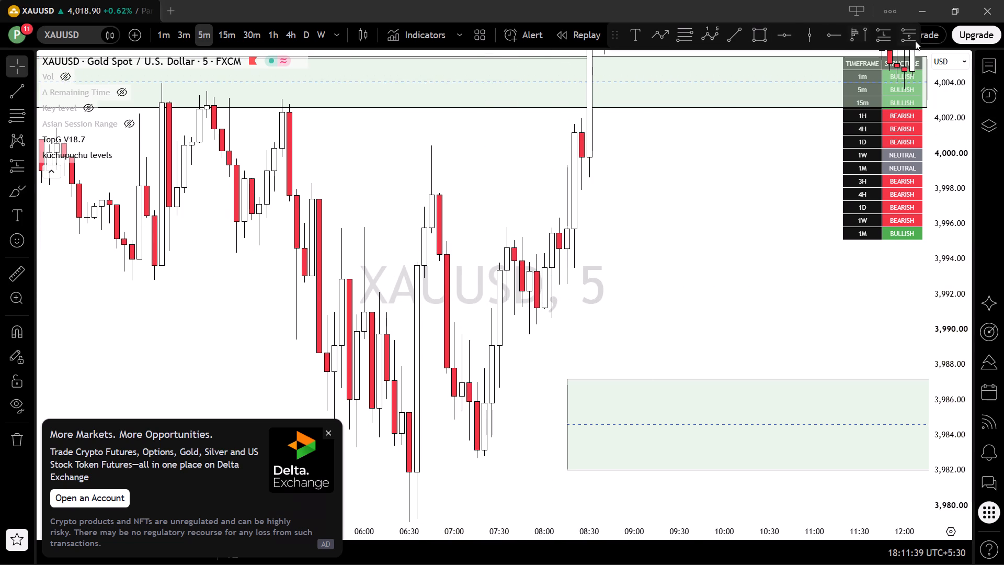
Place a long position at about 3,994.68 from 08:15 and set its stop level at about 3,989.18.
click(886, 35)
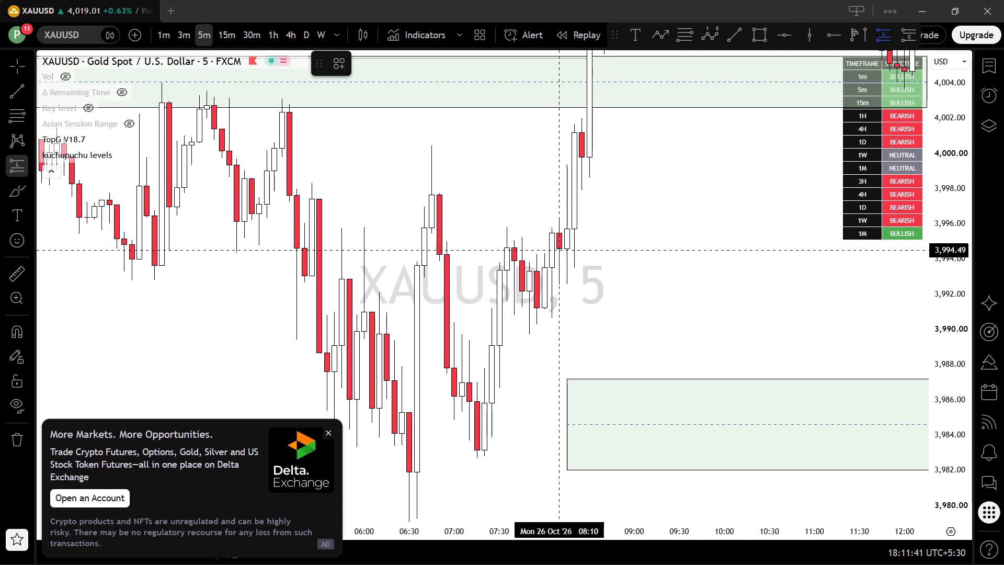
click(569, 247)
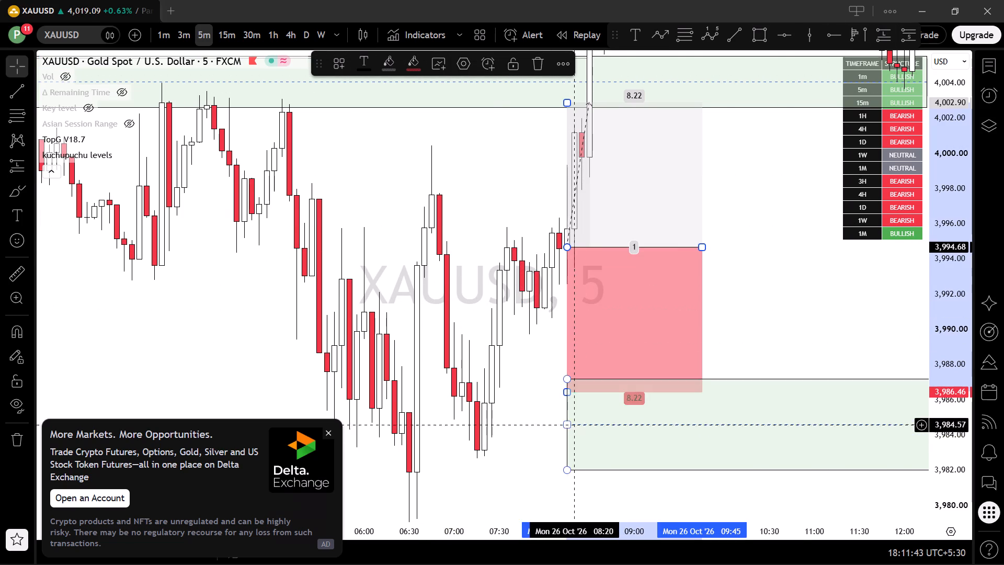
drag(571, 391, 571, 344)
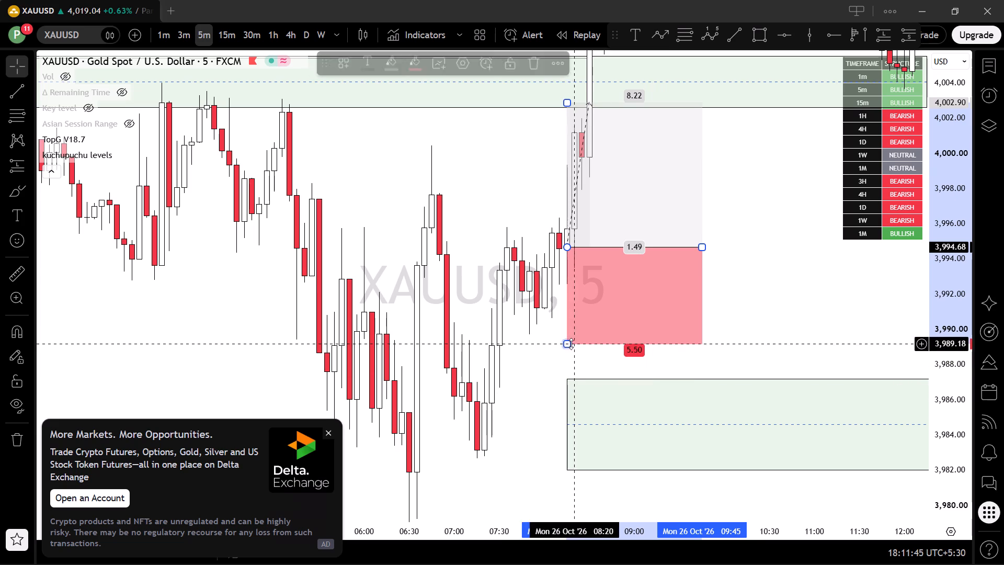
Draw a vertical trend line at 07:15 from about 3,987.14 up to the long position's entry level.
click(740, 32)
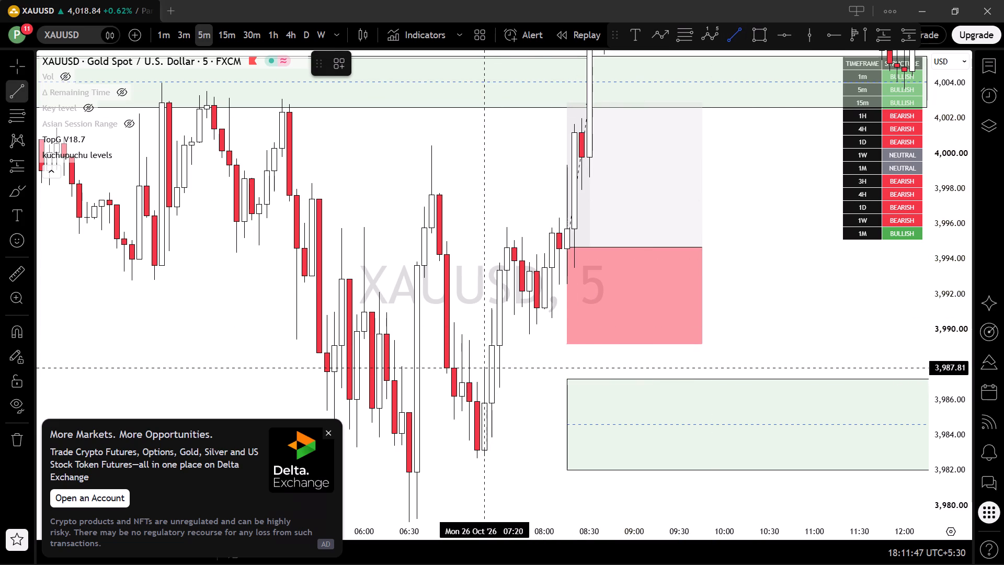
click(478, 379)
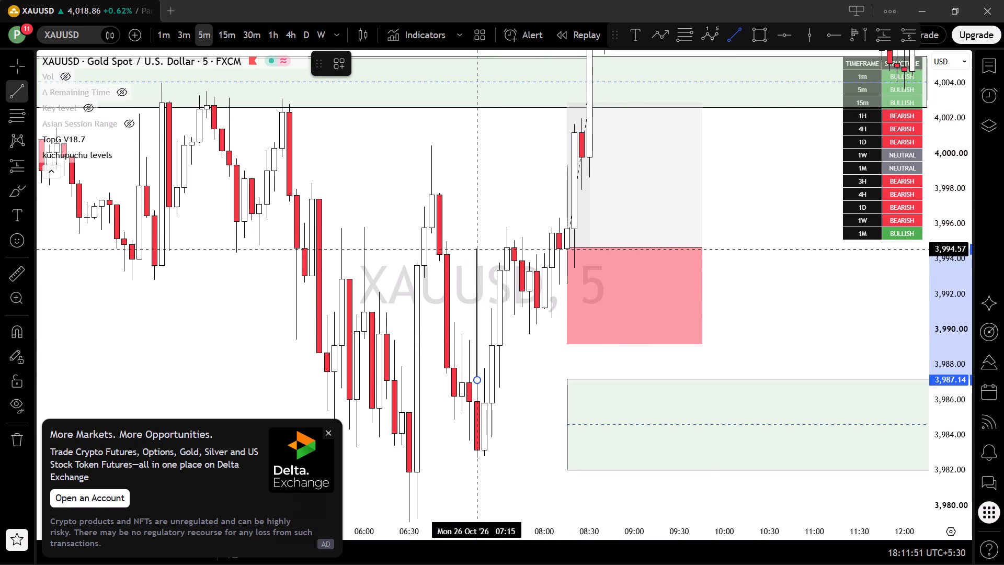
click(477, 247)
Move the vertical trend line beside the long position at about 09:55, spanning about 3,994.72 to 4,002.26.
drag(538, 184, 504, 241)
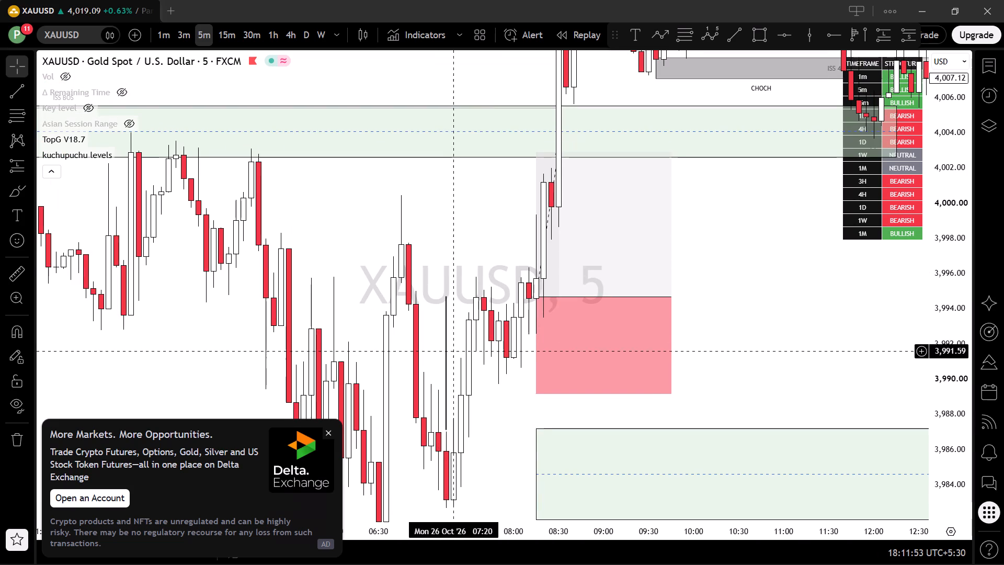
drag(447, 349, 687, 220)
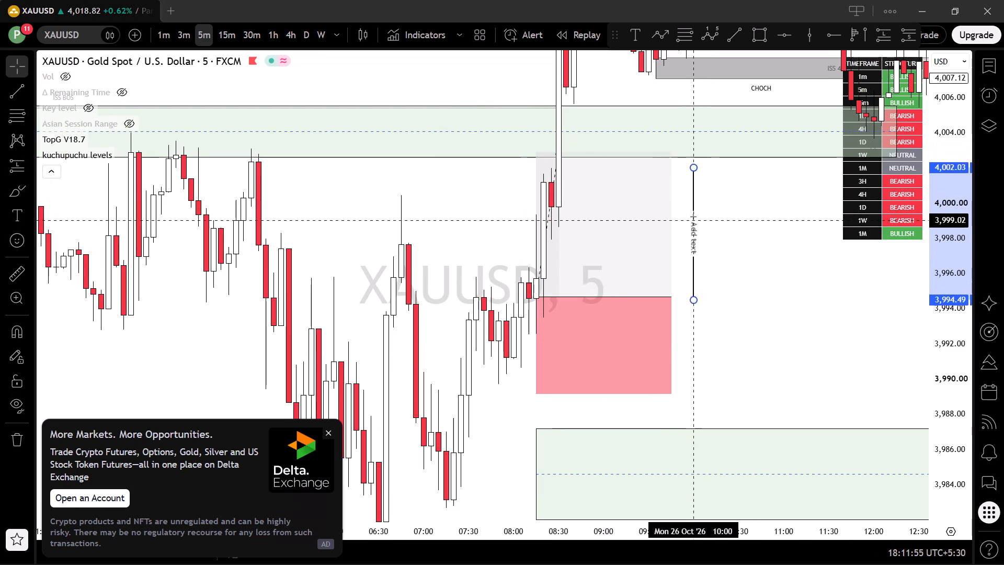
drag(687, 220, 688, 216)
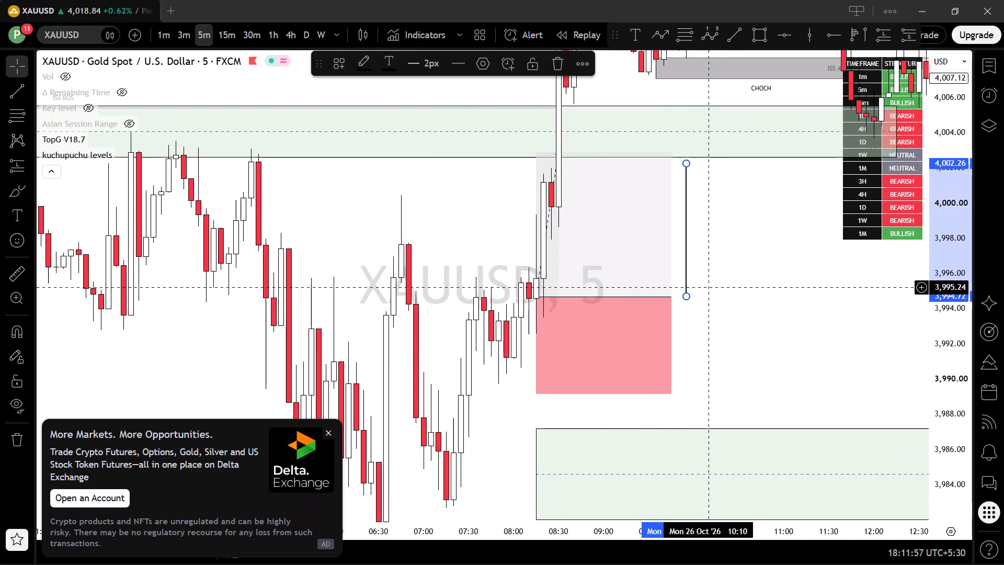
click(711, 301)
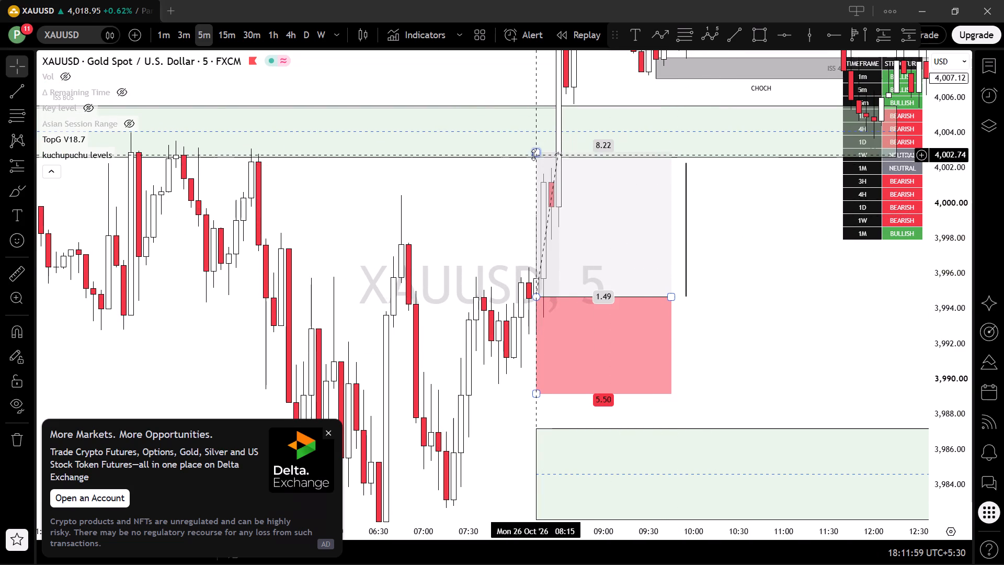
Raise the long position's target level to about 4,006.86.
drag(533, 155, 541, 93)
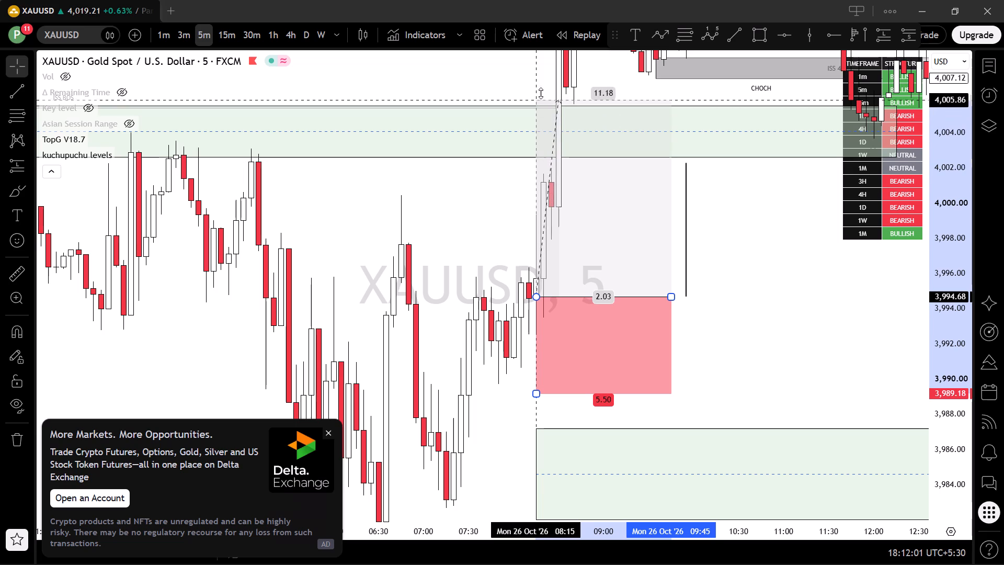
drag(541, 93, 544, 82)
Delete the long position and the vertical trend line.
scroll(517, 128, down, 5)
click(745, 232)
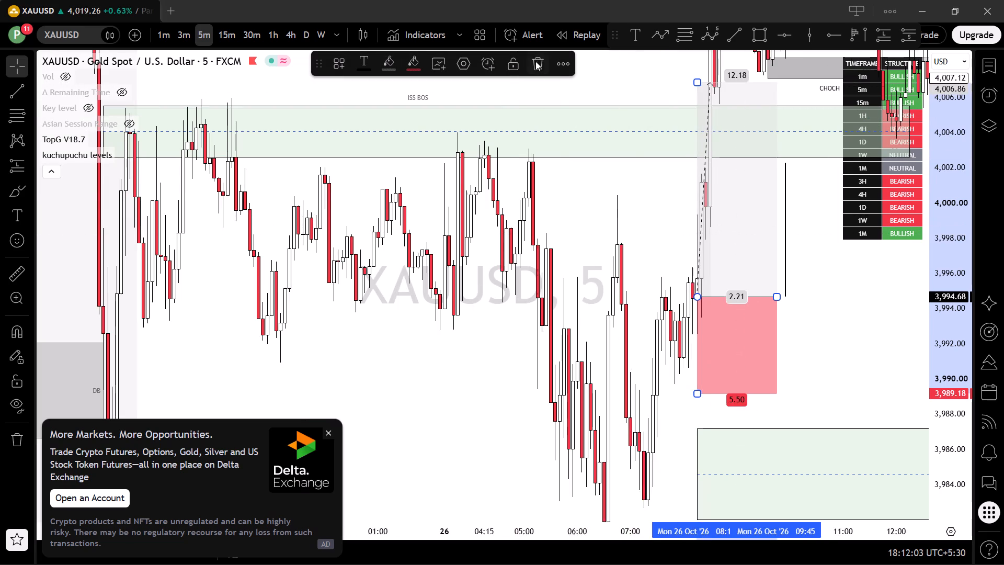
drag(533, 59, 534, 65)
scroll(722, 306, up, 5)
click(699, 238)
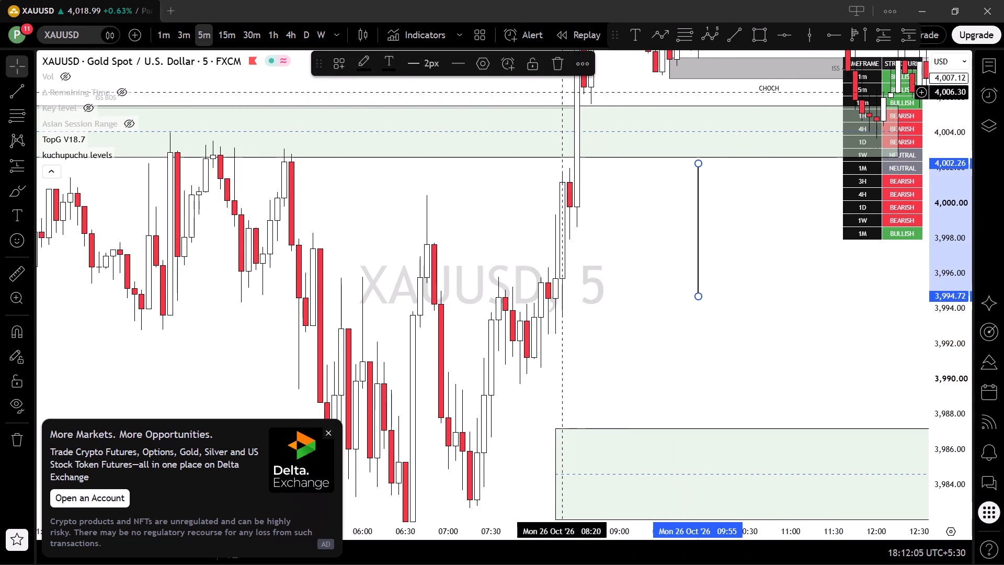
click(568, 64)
Examine the 26 October price action from about 04:00 to 08:30 between the two green demand zones.
scroll(690, 292, up, 1)
drag(604, 286, 772, 256)
scroll(761, 259, down, 3)
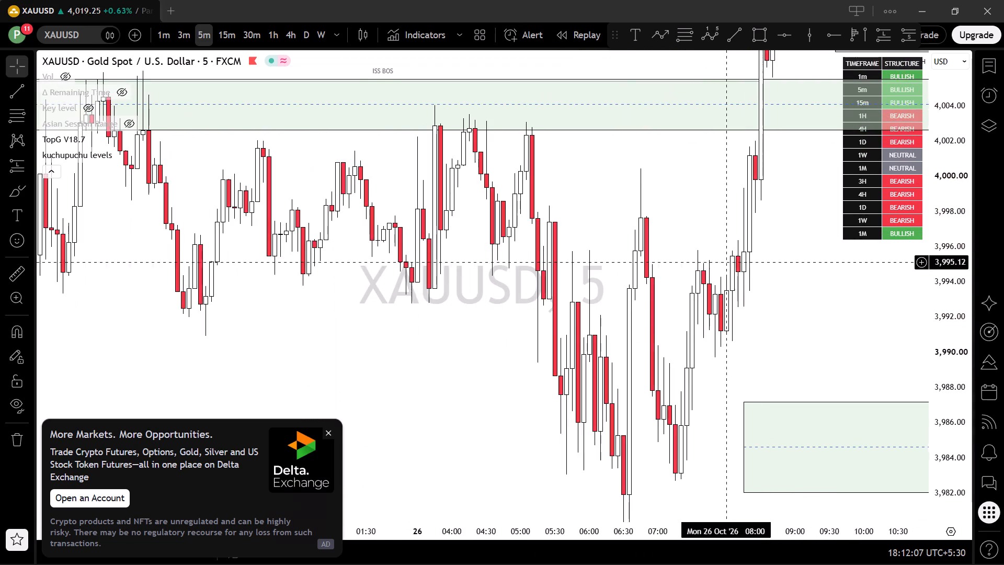
drag(623, 236, 667, 254)
scroll(453, 275, up, 2)
scroll(405, 276, up, 1)
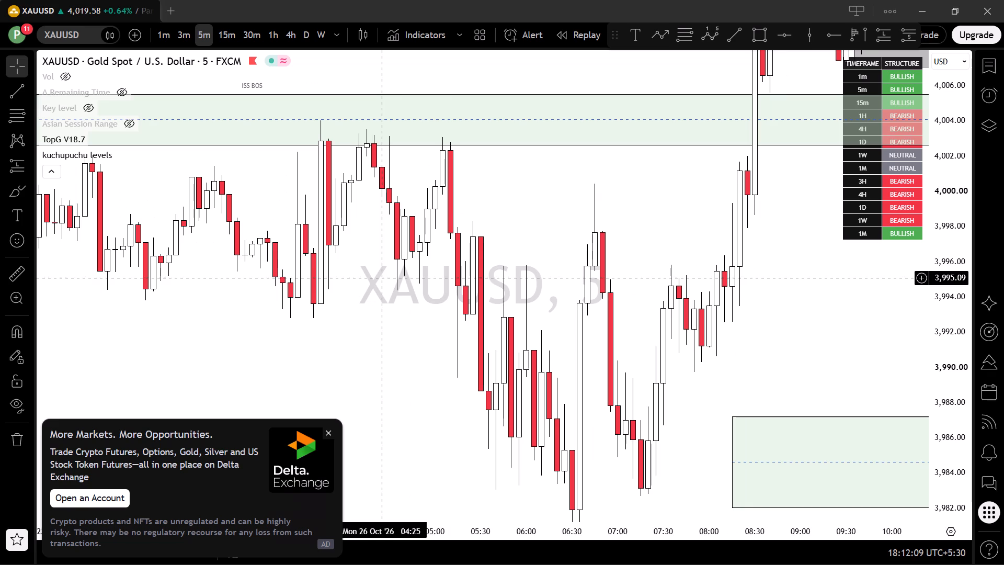
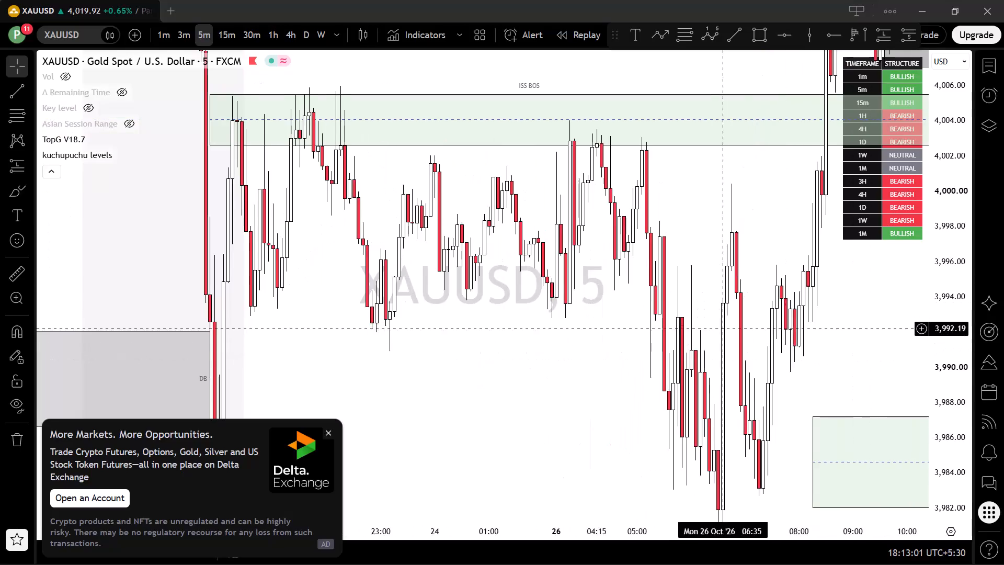
Examine the latest 26 October price action on the 5-minute chart against the TopG structure labels and grey supply and demand zones.
drag(722, 329, 460, 370)
scroll(621, 347, up, 4)
drag(714, 314, 463, 479)
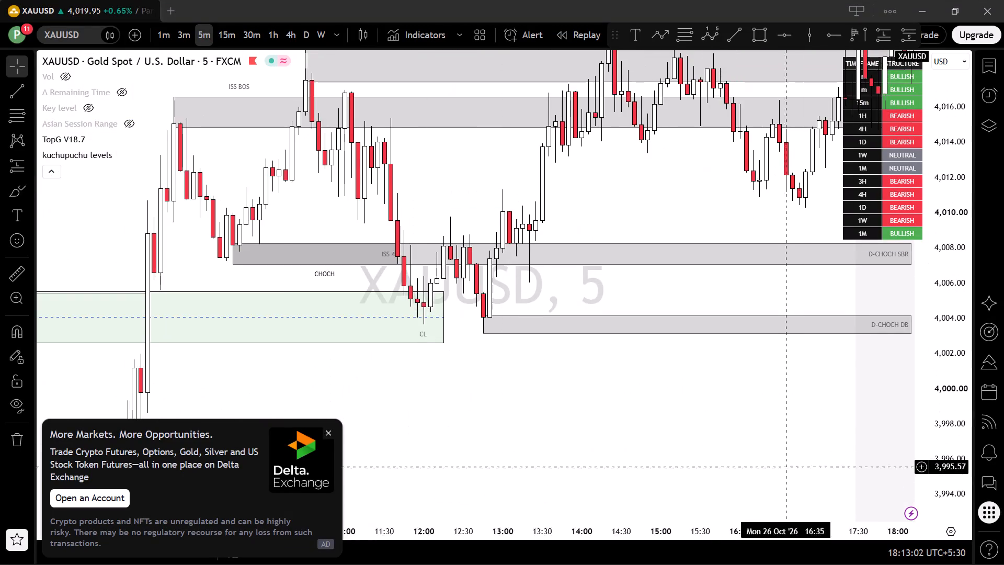
drag(722, 470, 376, 478)
scroll(408, 489, down, 3)
drag(838, 345, 695, 522)
drag(972, 297, 898, 484)
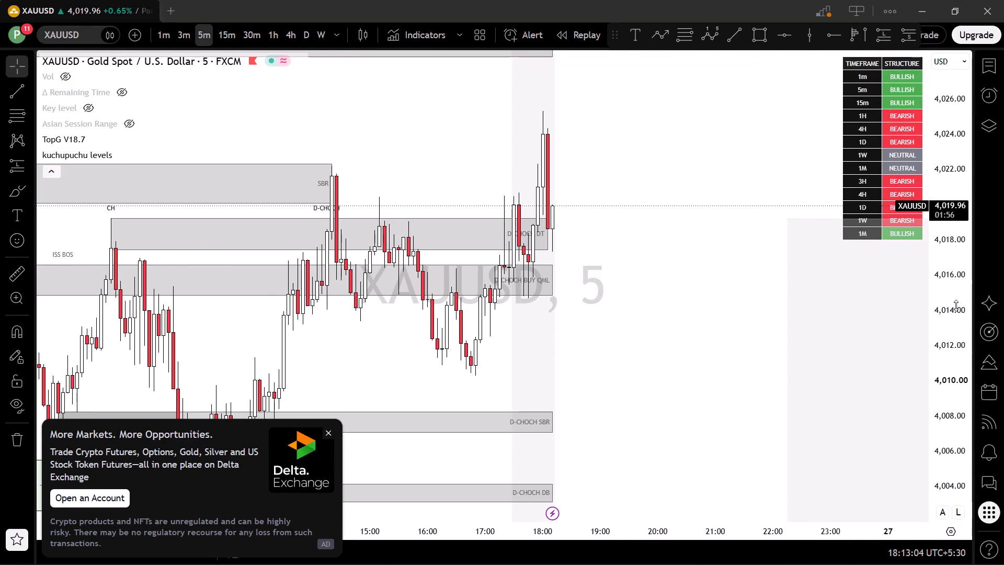
drag(973, 287, 899, 451)
scroll(804, 451, down, 4)
drag(981, 71, 983, 77)
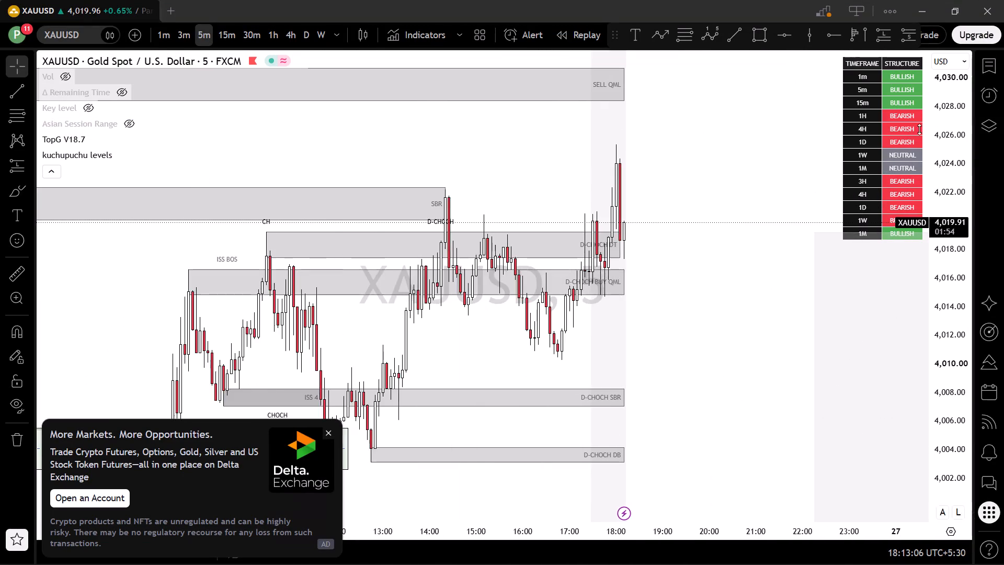
scroll(735, 262, down, 2)
drag(801, 302, 874, 239)
scroll(878, 246, up, 2)
drag(851, 239, 870, 275)
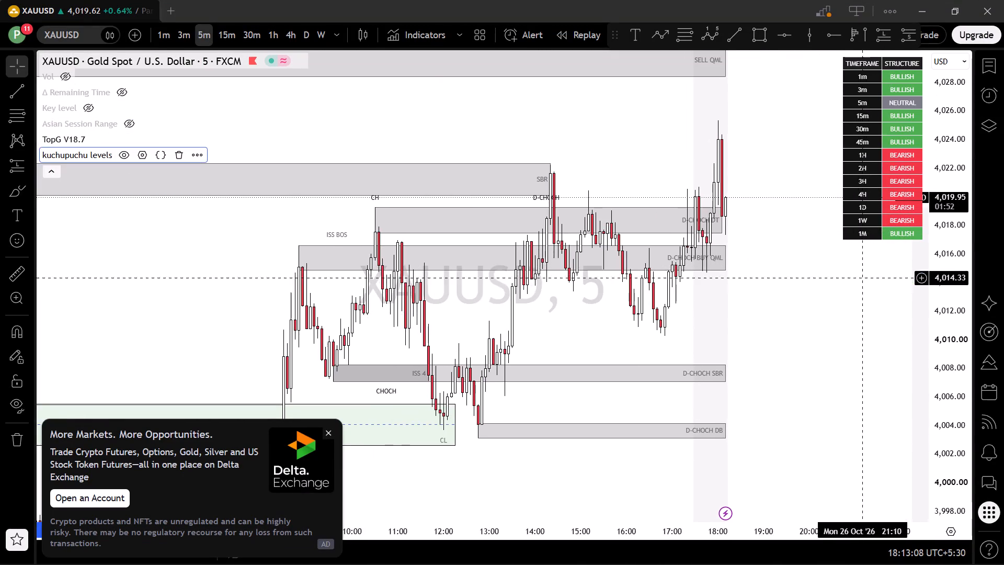
drag(809, 290, 672, 306)
scroll(811, 286, down, 4)
drag(763, 304, 600, 301)
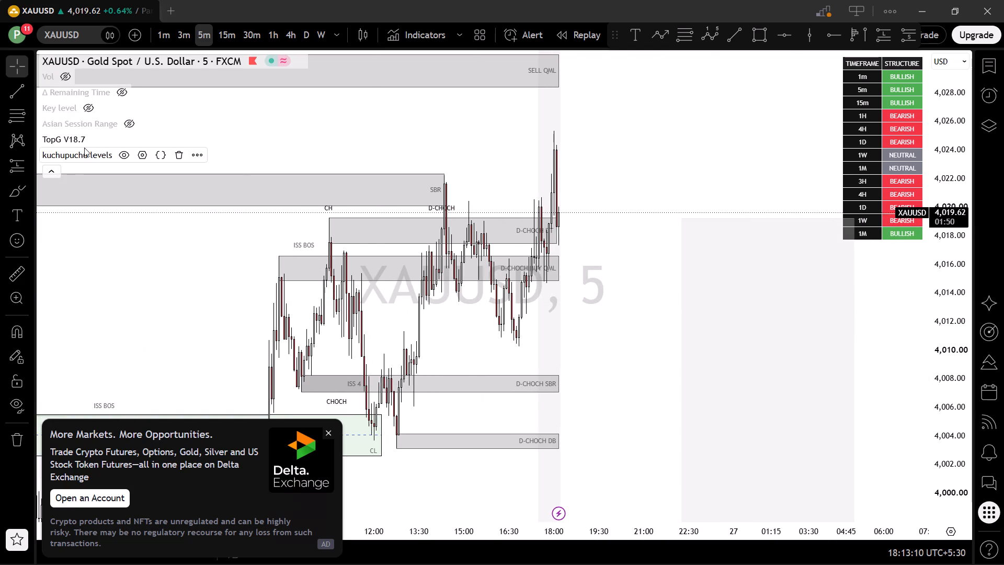
Hide the TopG V18.7 indicator and show the Asian Session Range indicator instead.
click(96, 141)
click(127, 126)
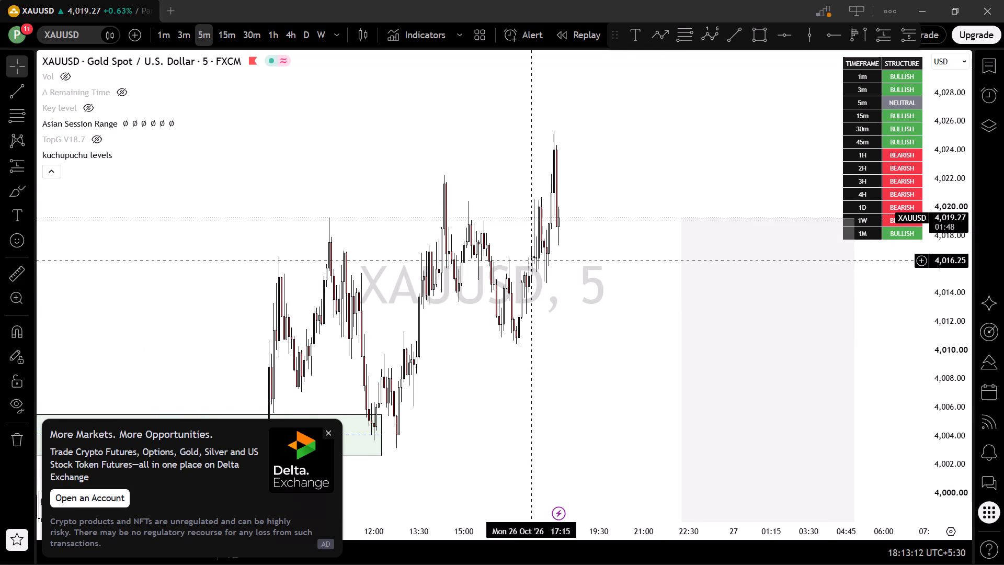
Examine the wider 5-minute price action from 23 to 26 October around the two green demand zones.
scroll(643, 259, up, 3)
drag(955, 179, 891, 320)
scroll(499, 344, down, 4)
drag(480, 349, 625, 214)
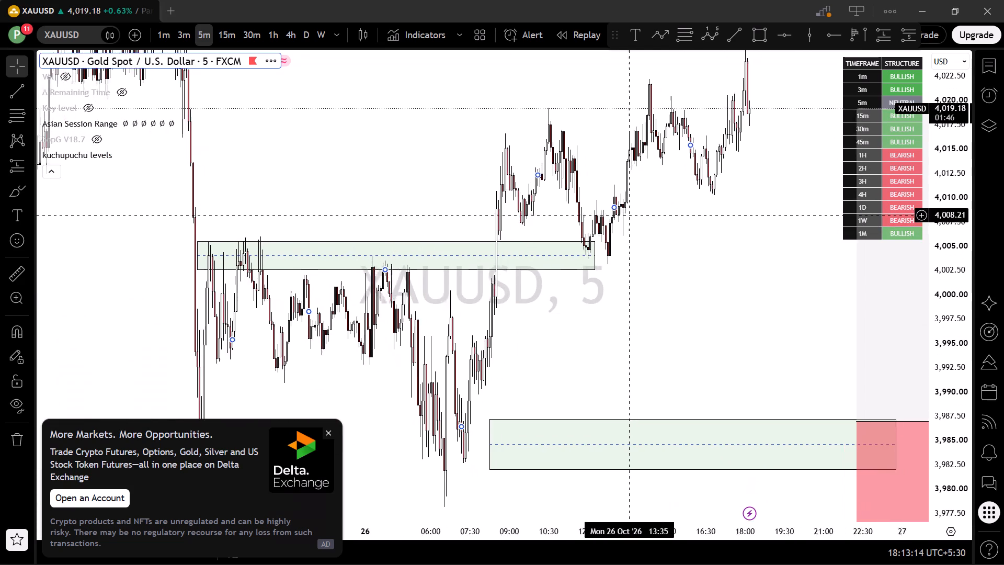
drag(625, 214, 610, 214)
drag(682, 242, 627, 357)
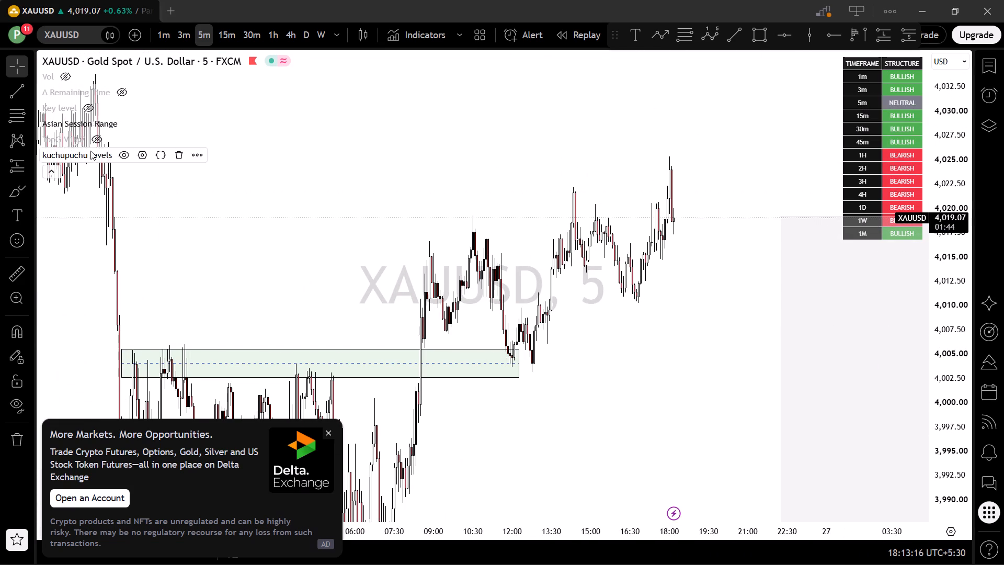
scroll(552, 311, down, 4)
drag(958, 229, 952, 450)
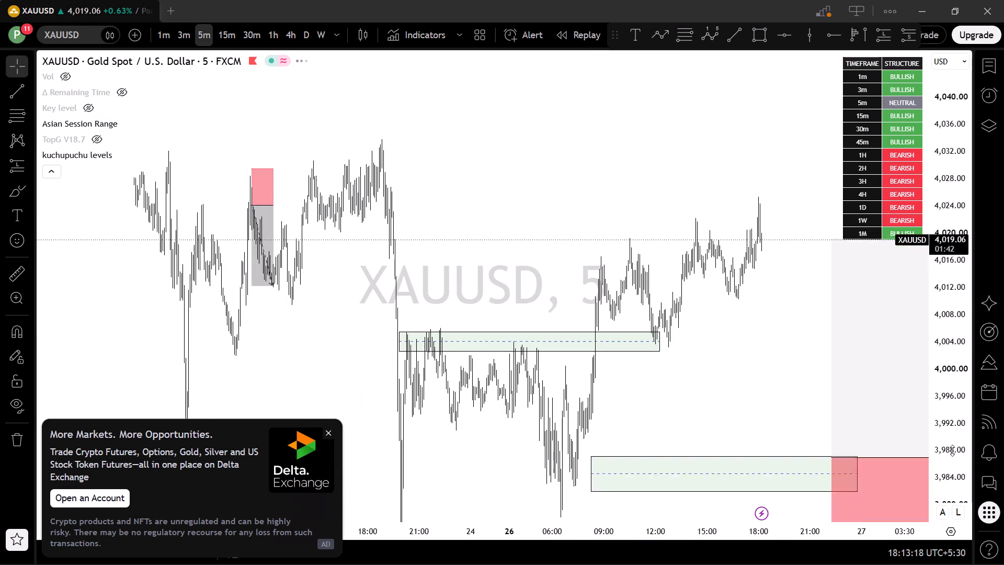
drag(952, 450, 925, 558)
scroll(797, 466, down, 9)
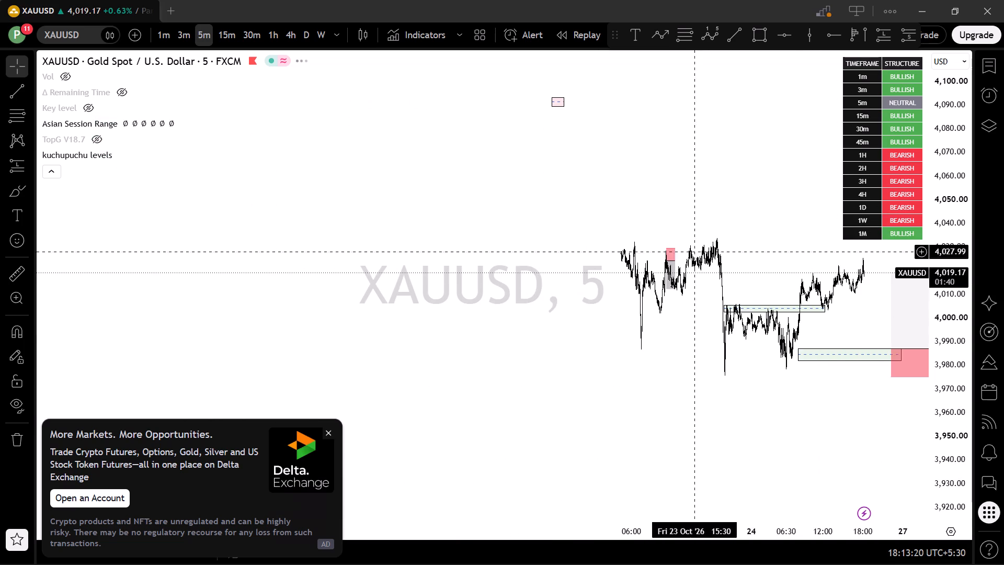
scroll(728, 175, up, 5)
Switch to the 15-minute timeframe and examine the 26 October session ranges against the supply and demand zones.
click(231, 30)
scroll(747, 212, up, 5)
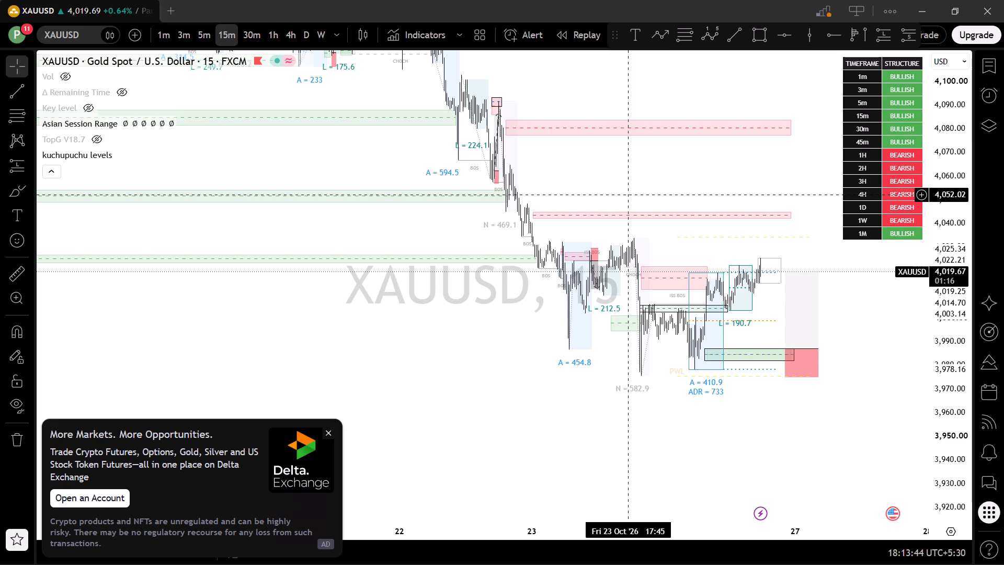
scroll(898, 305, up, 5)
scroll(698, 381, up, 5)
drag(934, 407, 942, 397)
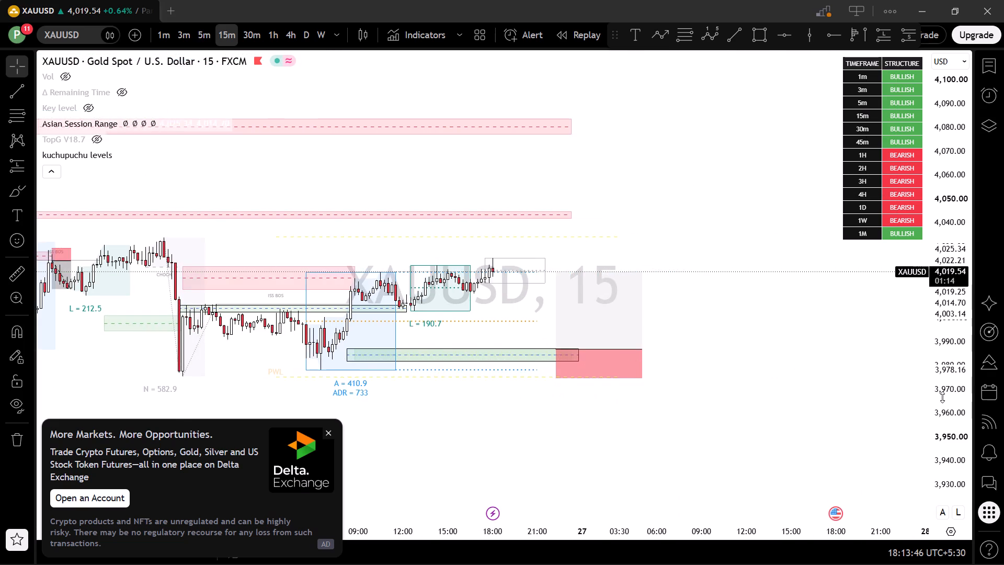
drag(942, 397, 898, 111)
scroll(506, 219, up, 1)
drag(427, 215, 599, 182)
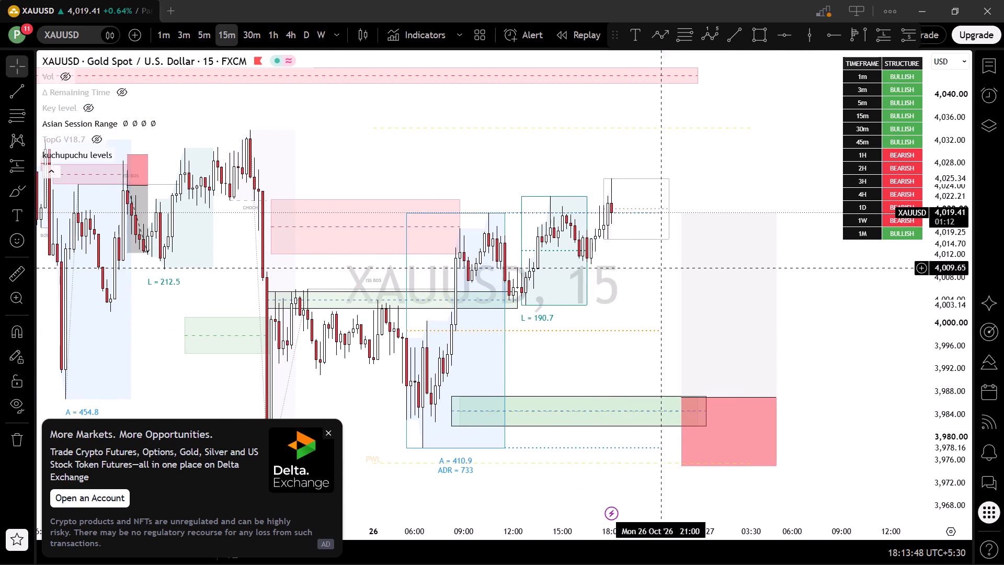
drag(647, 264, 622, 257)
drag(969, 323, 949, 159)
scroll(665, 133, up, 3)
drag(458, 141, 578, 151)
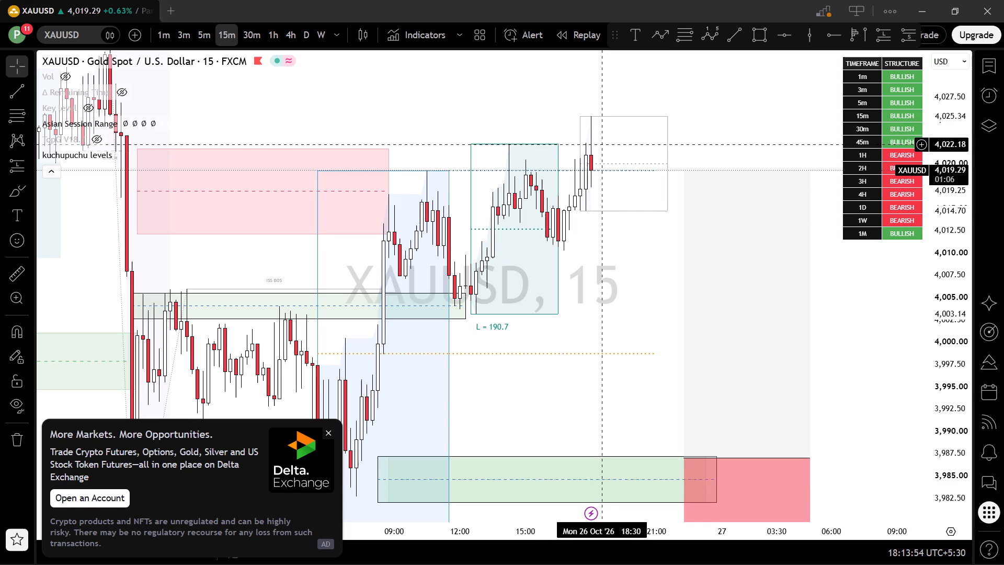
drag(562, 168, 598, 78)
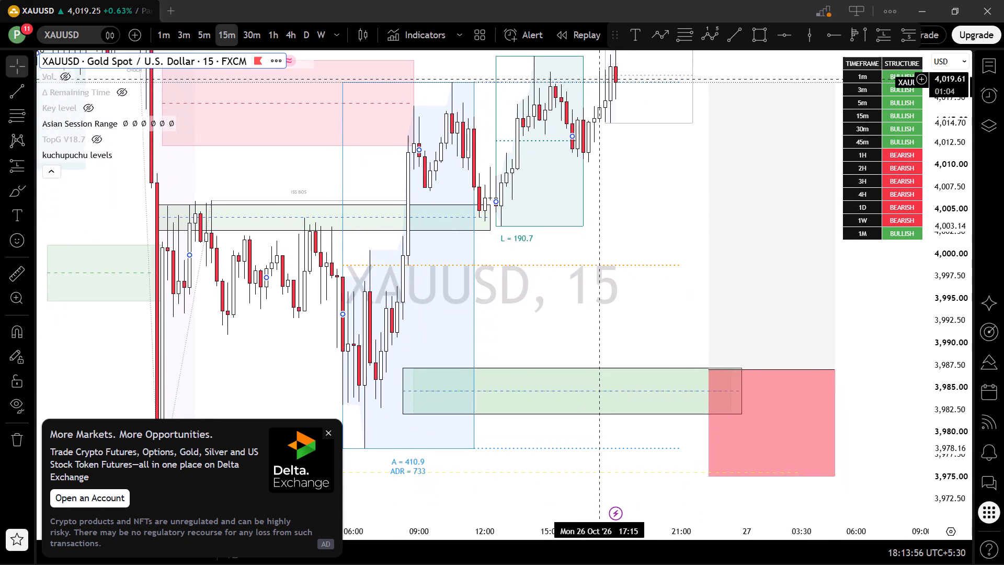
drag(598, 78, 588, 159)
scroll(585, 196, down, 4)
scroll(692, 216, up, 6)
drag(579, 208, 549, 242)
On the 3-minute timeframe, show the Key level indicator in place of Asian Session Range.
click(192, 36)
scroll(252, 127, down, 3)
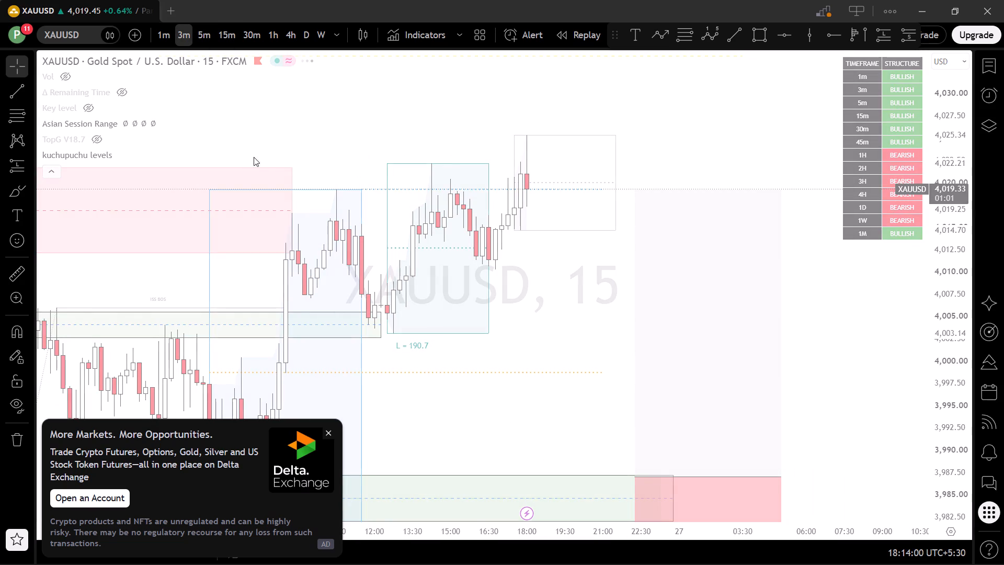
scroll(254, 157, down, 1)
click(107, 125)
click(127, 124)
scroll(130, 121, down, 5)
drag(87, 107, 92, 107)
Examine the 3-minute price action around the key level and the nearby green demand zones.
scroll(546, 208, down, 4)
drag(723, 233, 478, 209)
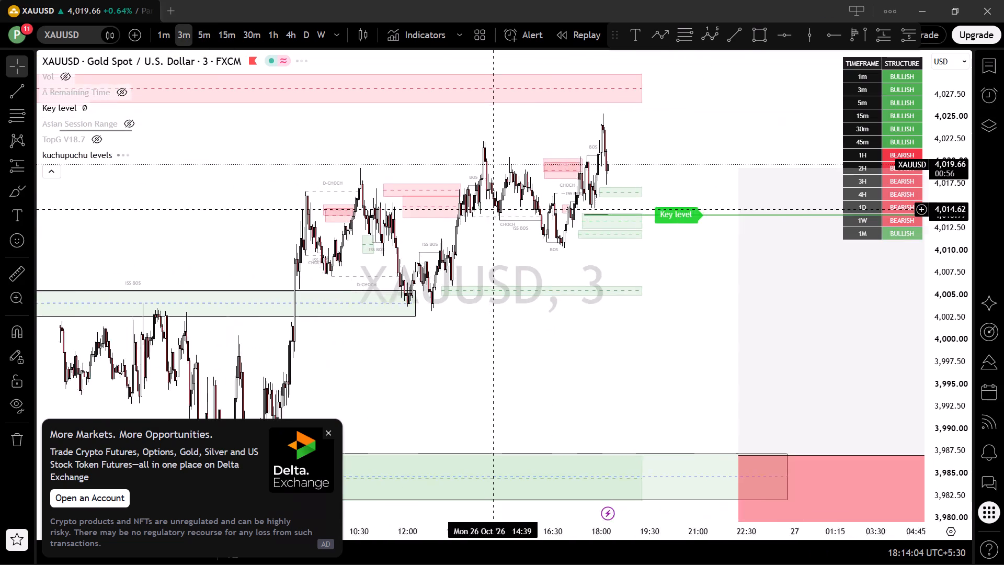
drag(478, 209, 472, 209)
scroll(526, 245, up, 6)
drag(353, 259, 650, 276)
scroll(640, 274, up, 5)
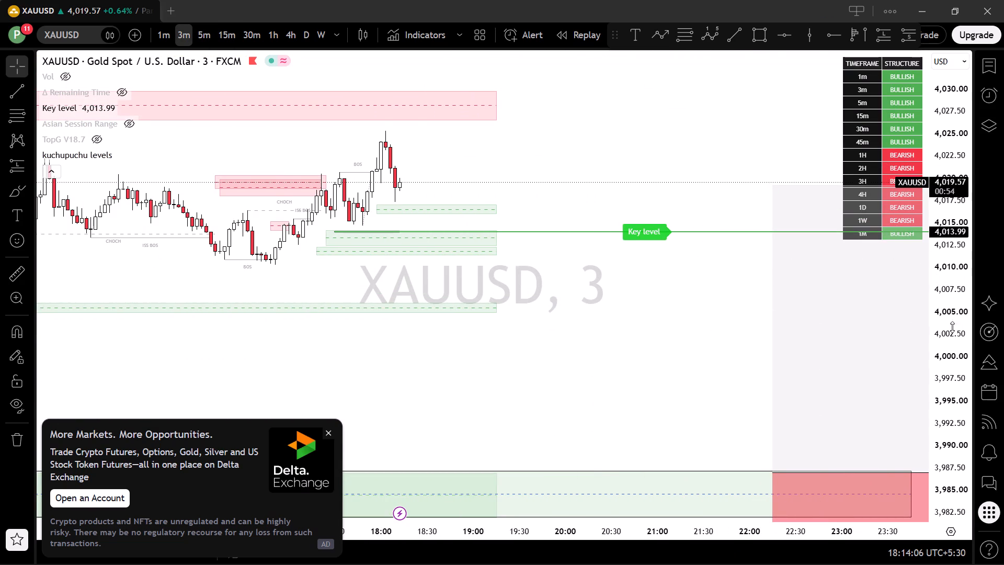
drag(952, 320, 875, 41)
drag(548, 101, 637, 241)
drag(474, 220, 501, 226)
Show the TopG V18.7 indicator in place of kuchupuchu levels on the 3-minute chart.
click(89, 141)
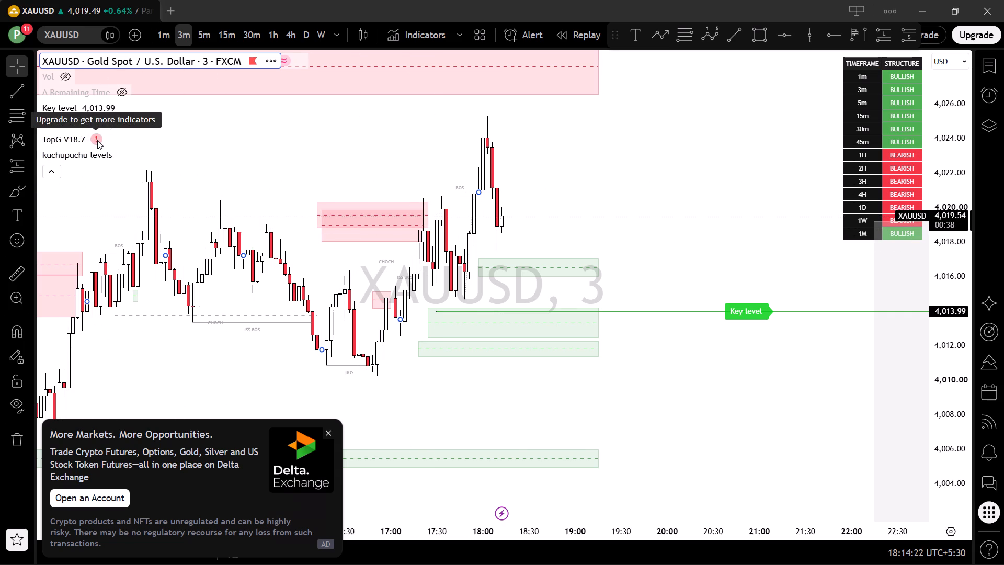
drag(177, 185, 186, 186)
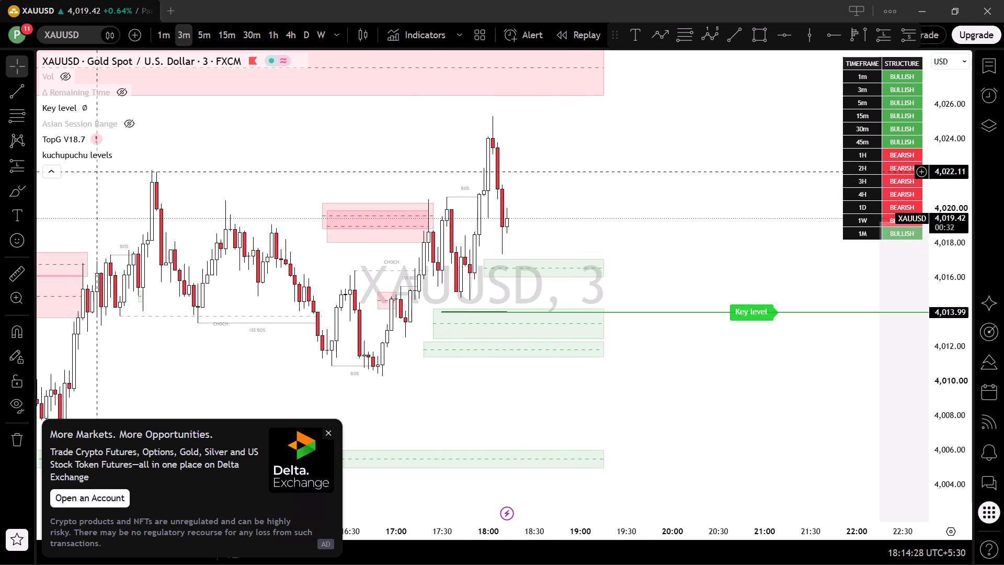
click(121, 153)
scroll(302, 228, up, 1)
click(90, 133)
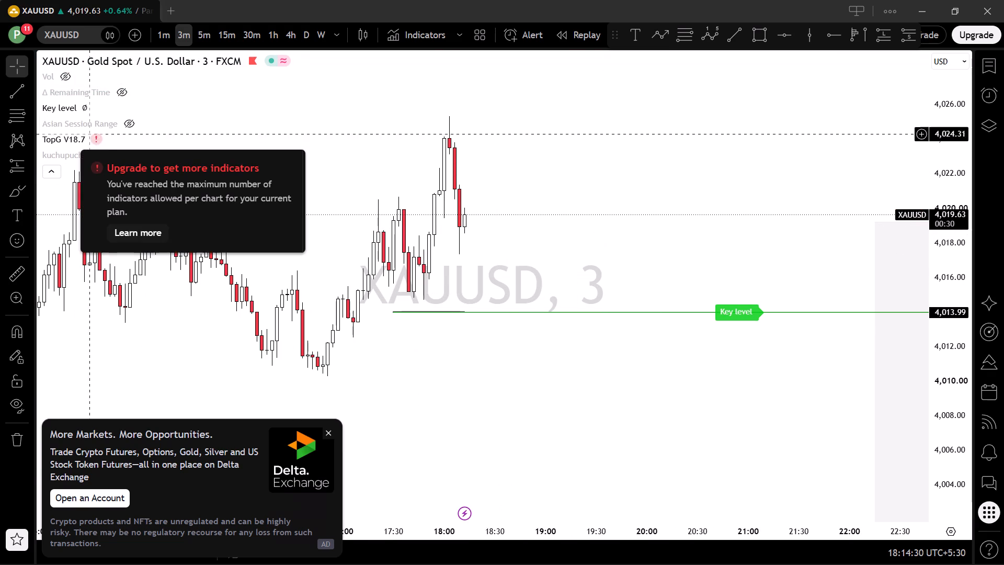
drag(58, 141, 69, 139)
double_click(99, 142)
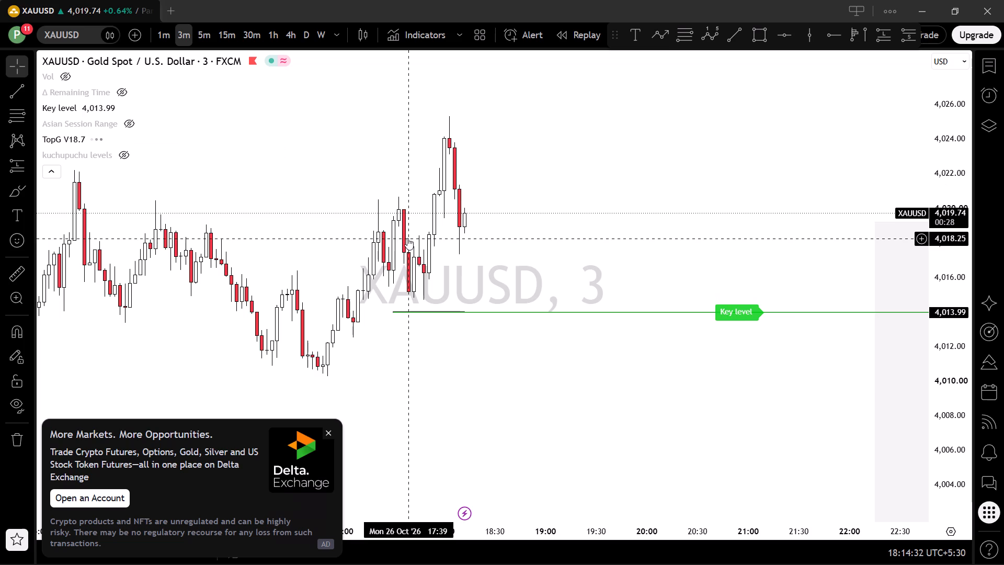
Examine the TopG structure labels and buy and sell zones around the 17:00 to 18:15 price action.
scroll(386, 233, down, 4)
scroll(740, 251, up, 4)
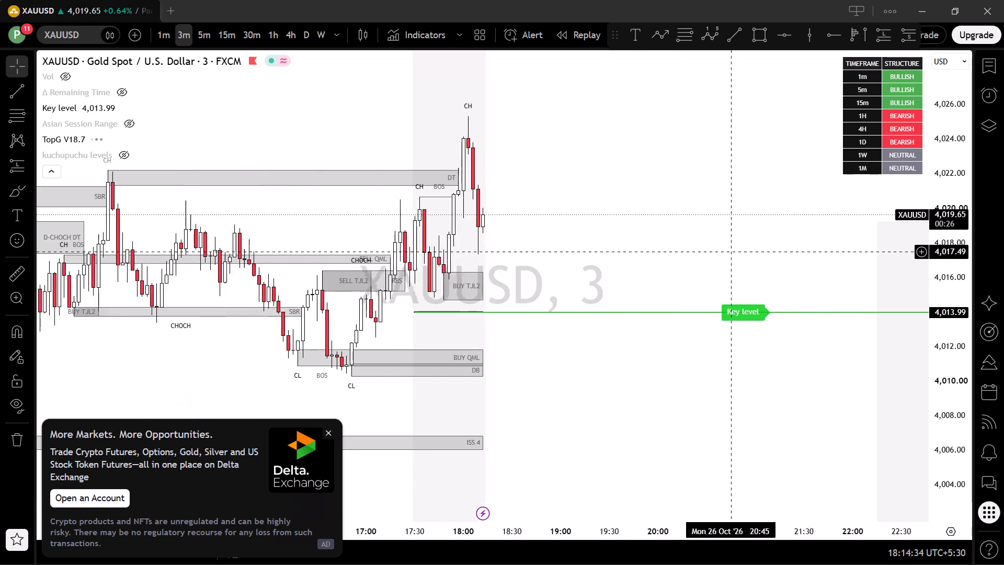
scroll(732, 252, up, 2)
drag(553, 245, 726, 245)
scroll(661, 245, up, 1)
scroll(610, 251, up, 1)
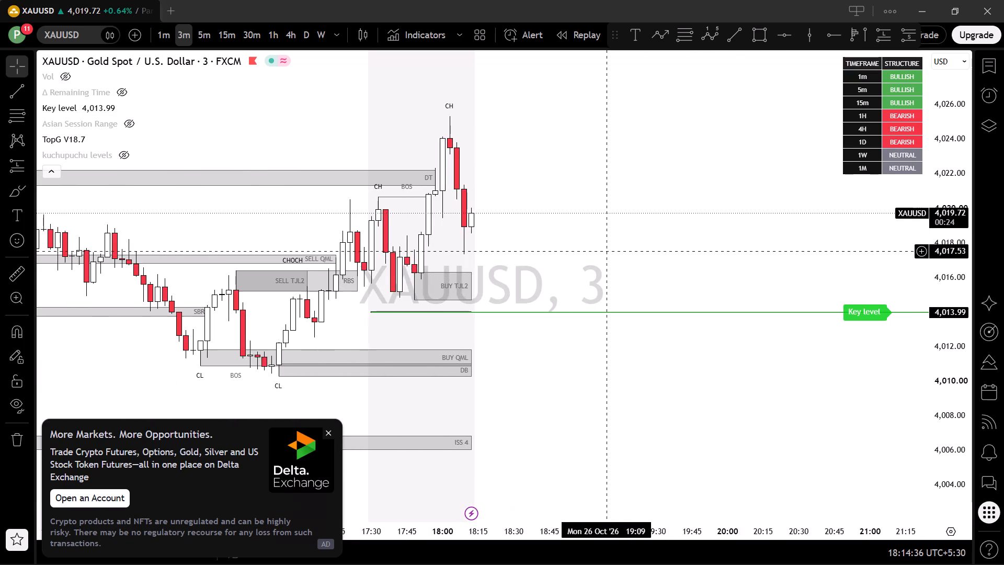
drag(601, 248, 671, 264)
scroll(647, 256, down, 2)
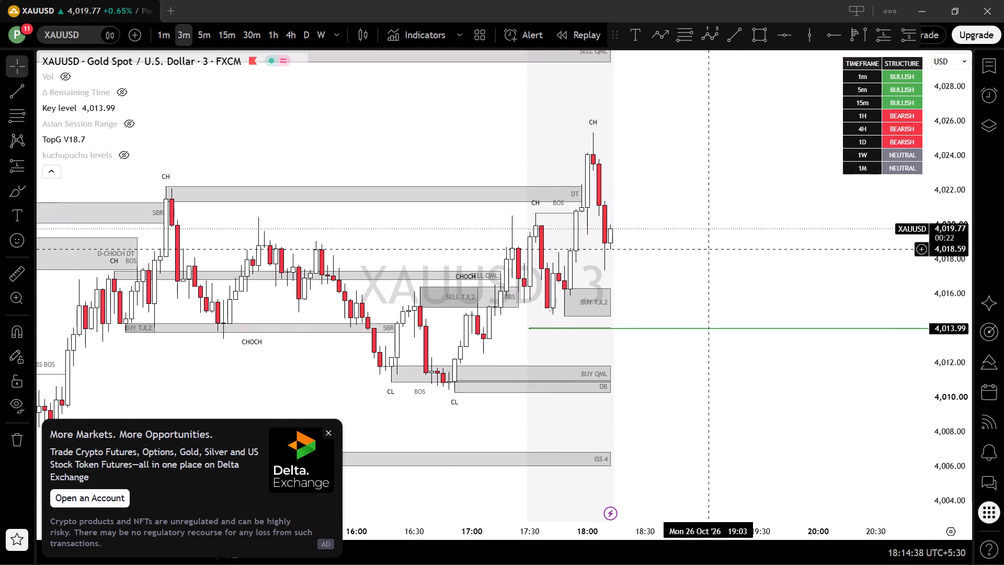
scroll(687, 246, up, 1)
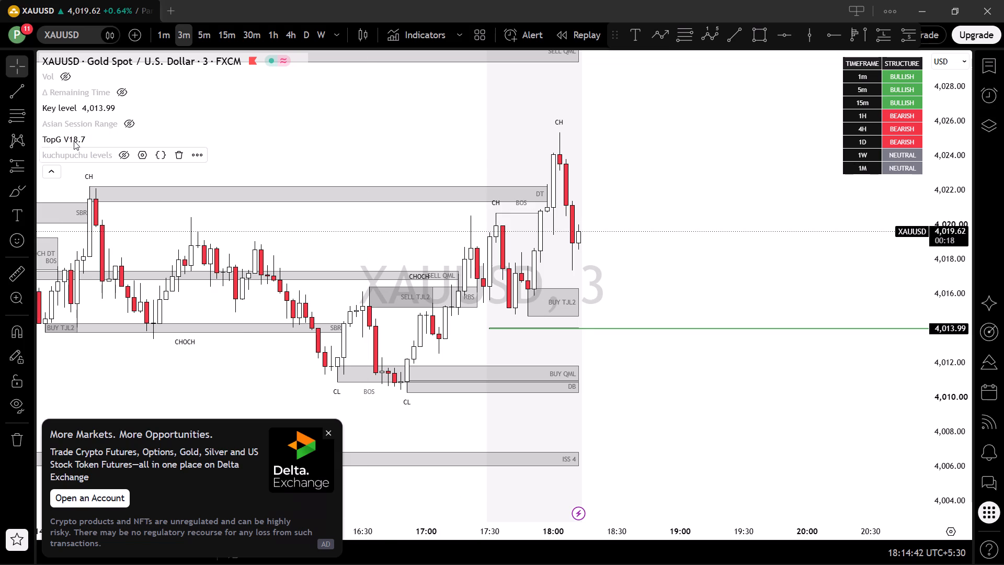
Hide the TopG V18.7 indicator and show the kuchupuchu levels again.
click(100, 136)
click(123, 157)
Preview a Fibonacci retracement from about 4,010.29 at 16:33 up to about 4,020.63 against the demand zones, without placing it.
drag(783, 298, 652, 298)
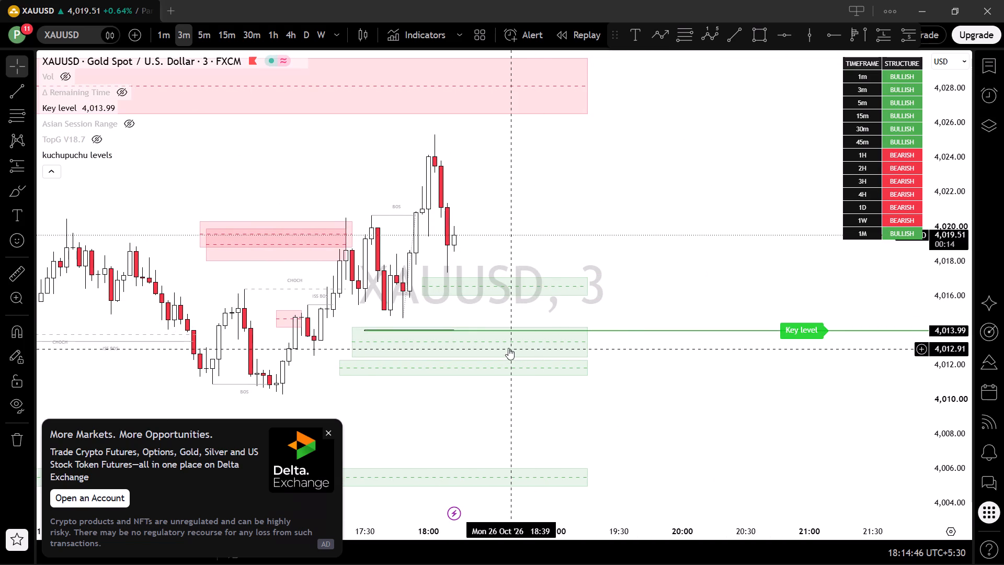
drag(508, 348, 583, 341)
scroll(576, 340, down, 2)
scroll(586, 348, up, 2)
drag(454, 380, 499, 361)
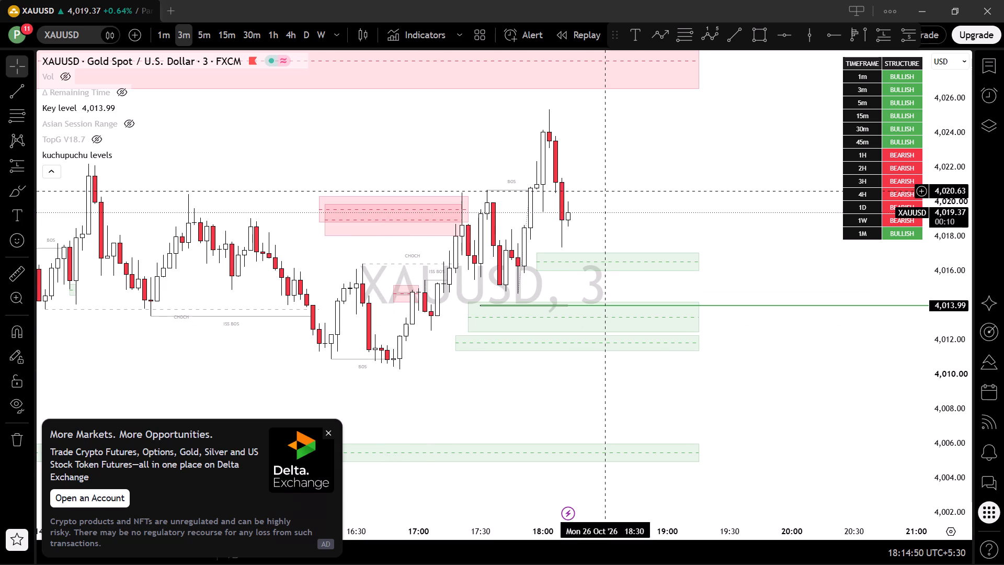
click(688, 29)
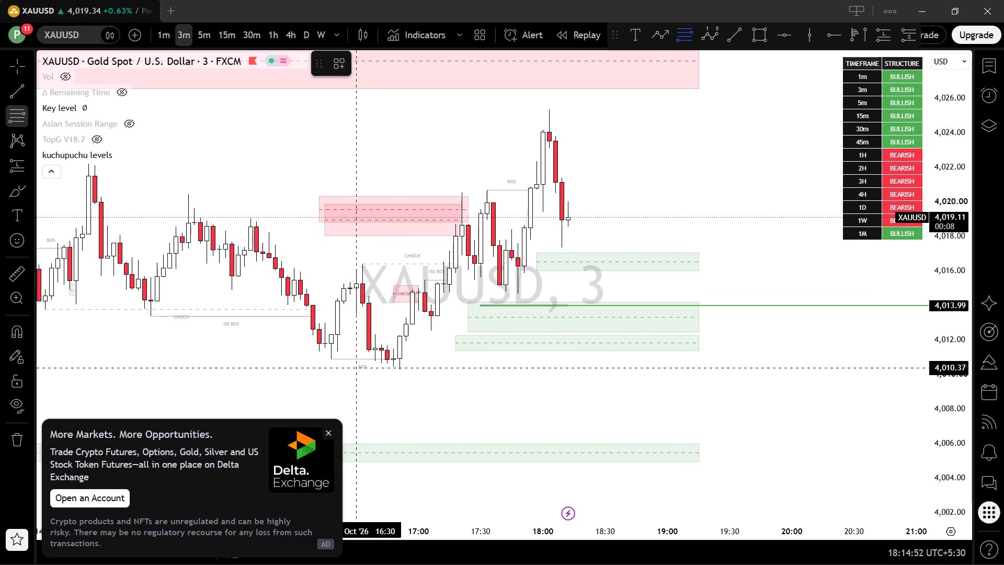
click(362, 369)
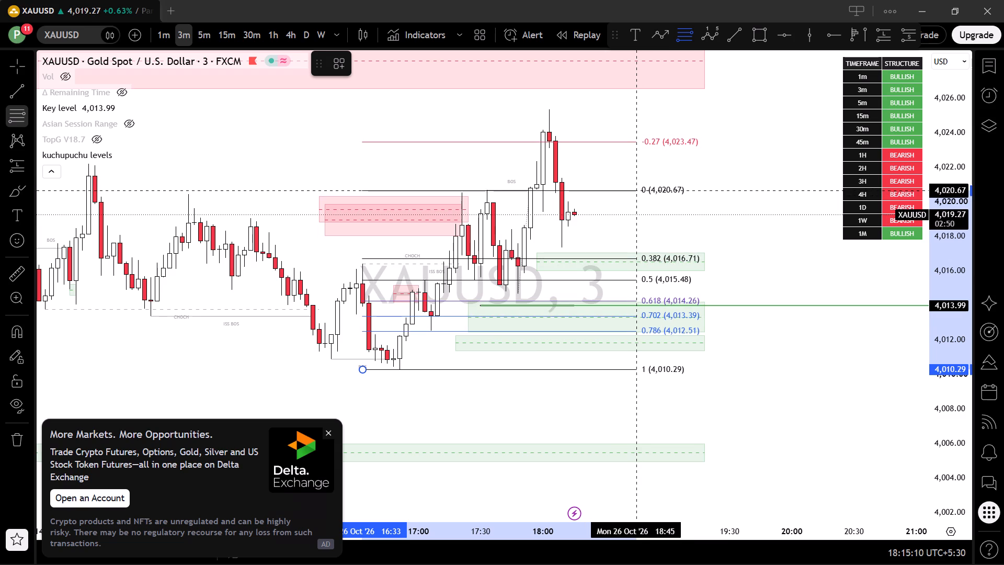
right_click(663, 190)
Preview a Fibonacci retracement from about 4,014.71 at 17:30 up to about 4,020.76 against the nearest demand zone, without placing it.
drag(748, 205, 809, 312)
drag(963, 316, 898, 128)
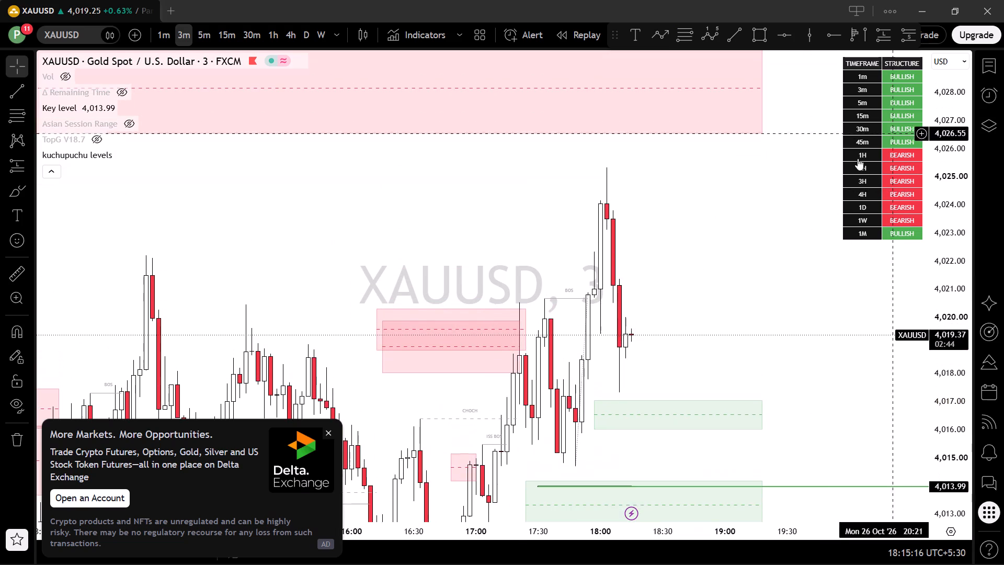
scroll(749, 227, up, 3)
drag(567, 299, 591, 274)
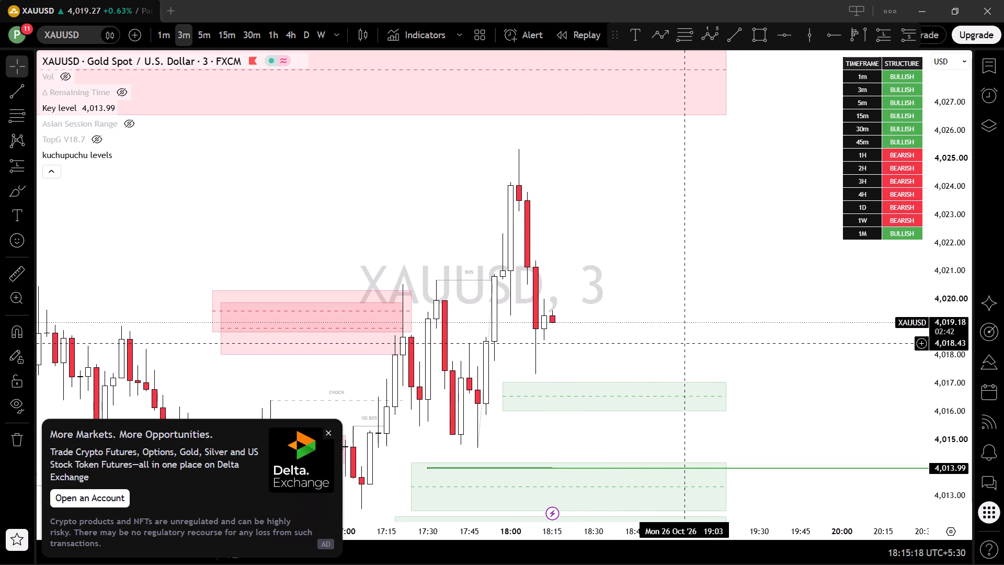
drag(757, 314, 760, 248)
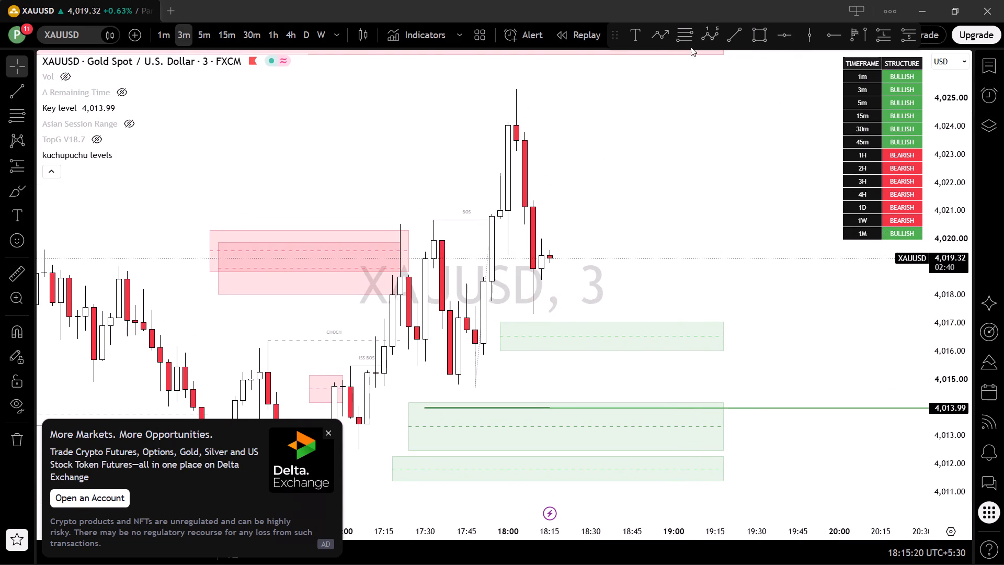
click(686, 37)
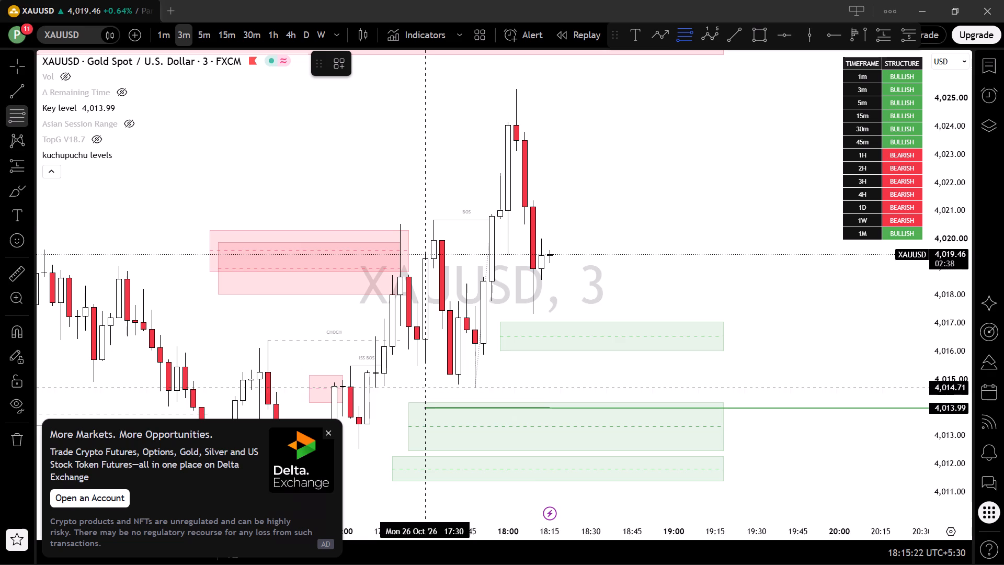
click(429, 388)
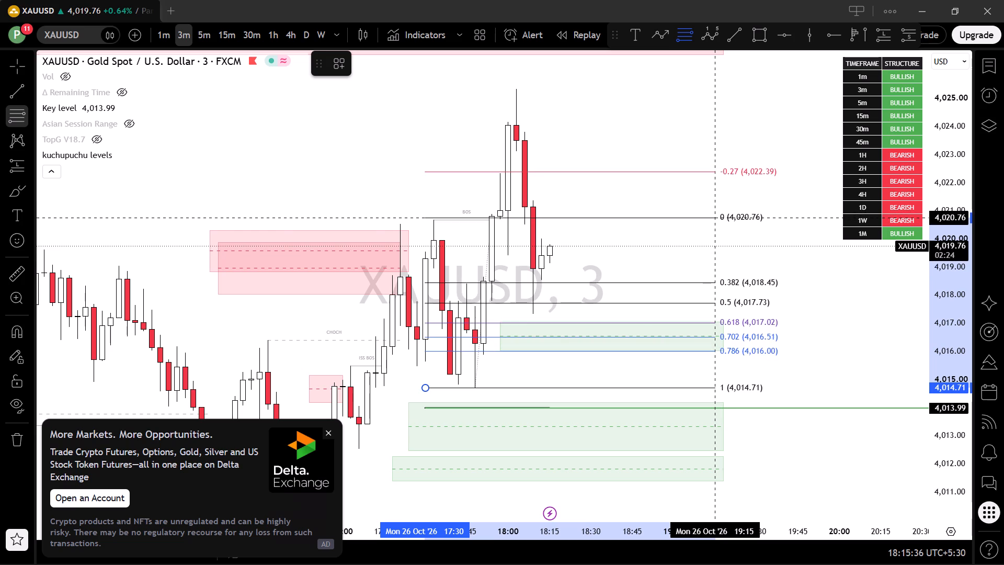
right_click(714, 220)
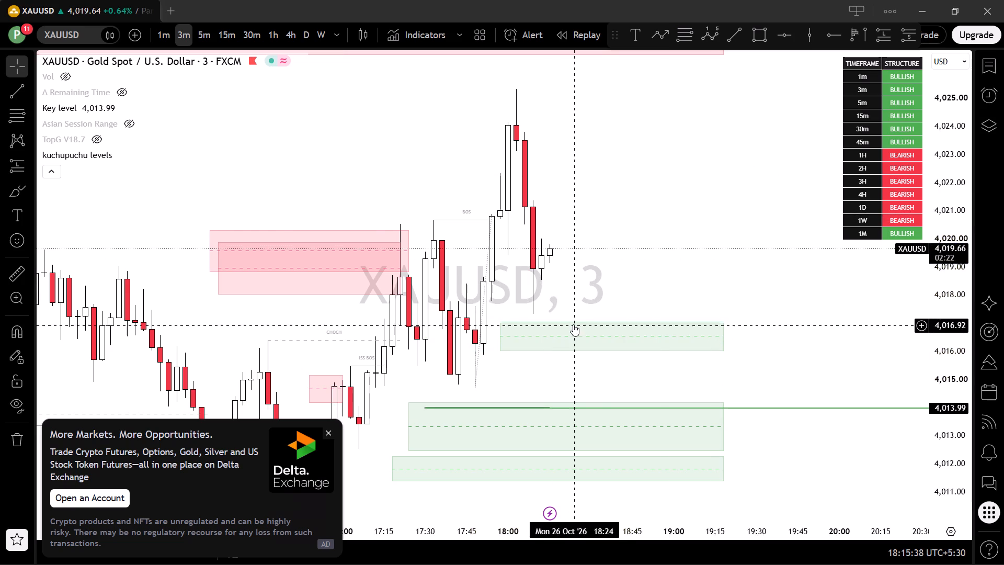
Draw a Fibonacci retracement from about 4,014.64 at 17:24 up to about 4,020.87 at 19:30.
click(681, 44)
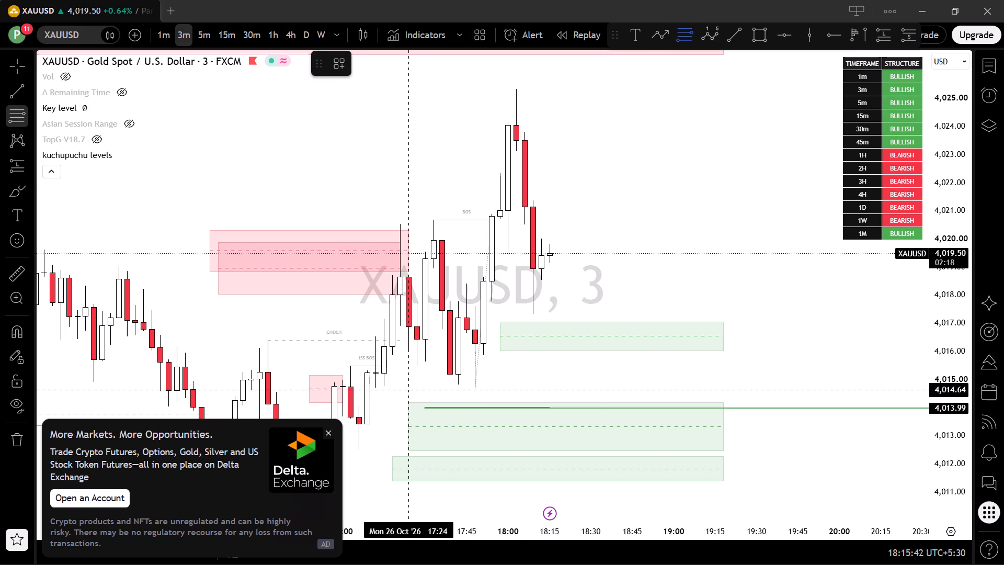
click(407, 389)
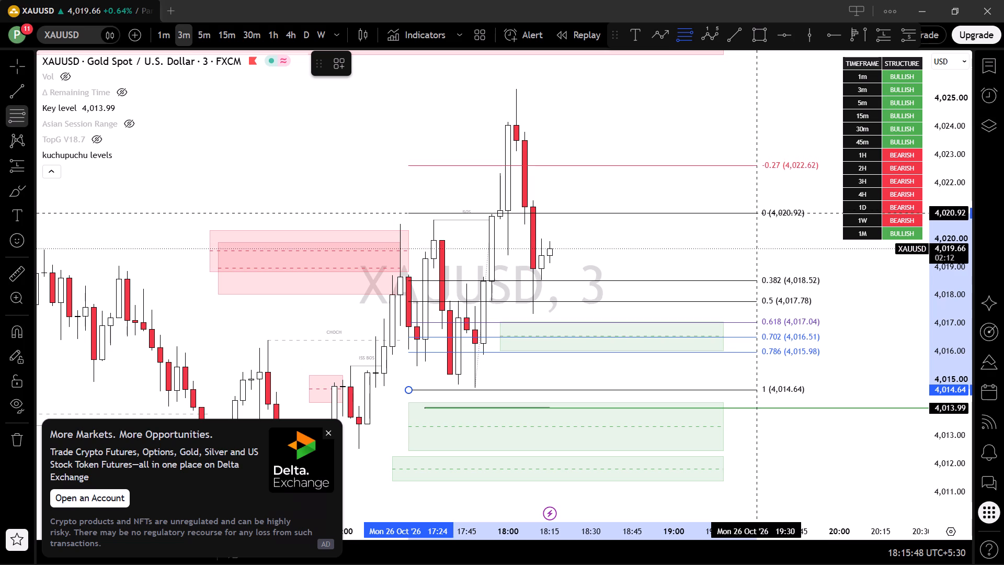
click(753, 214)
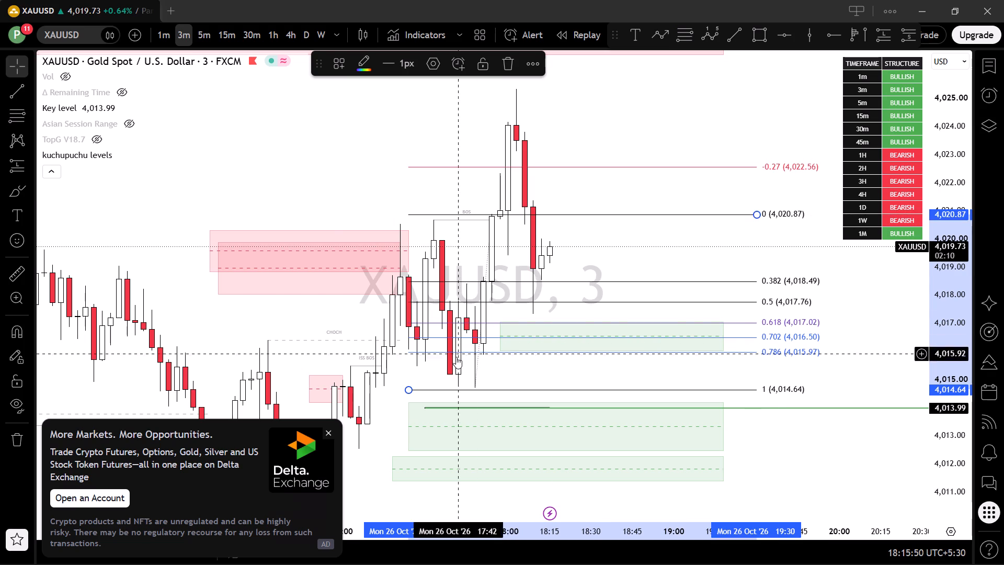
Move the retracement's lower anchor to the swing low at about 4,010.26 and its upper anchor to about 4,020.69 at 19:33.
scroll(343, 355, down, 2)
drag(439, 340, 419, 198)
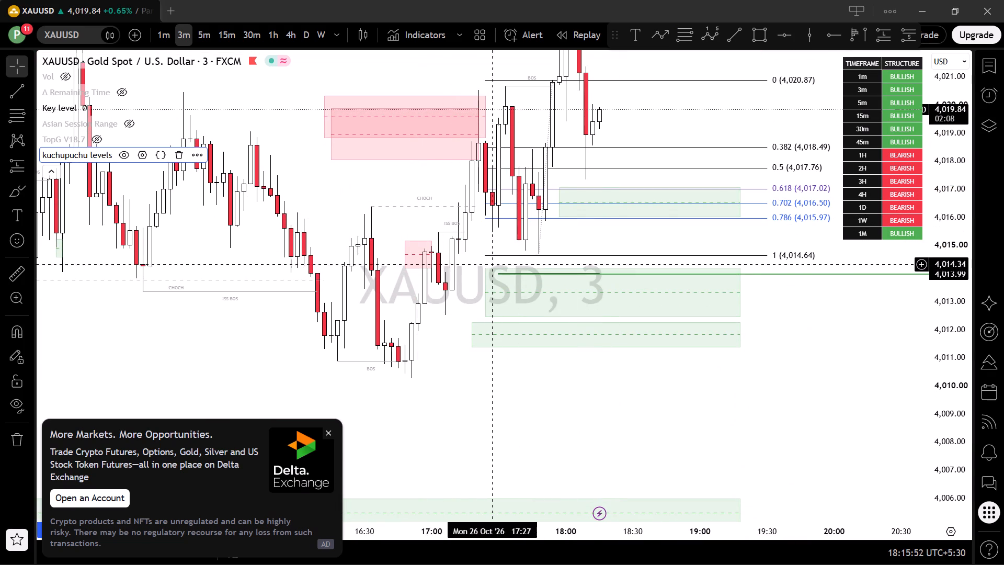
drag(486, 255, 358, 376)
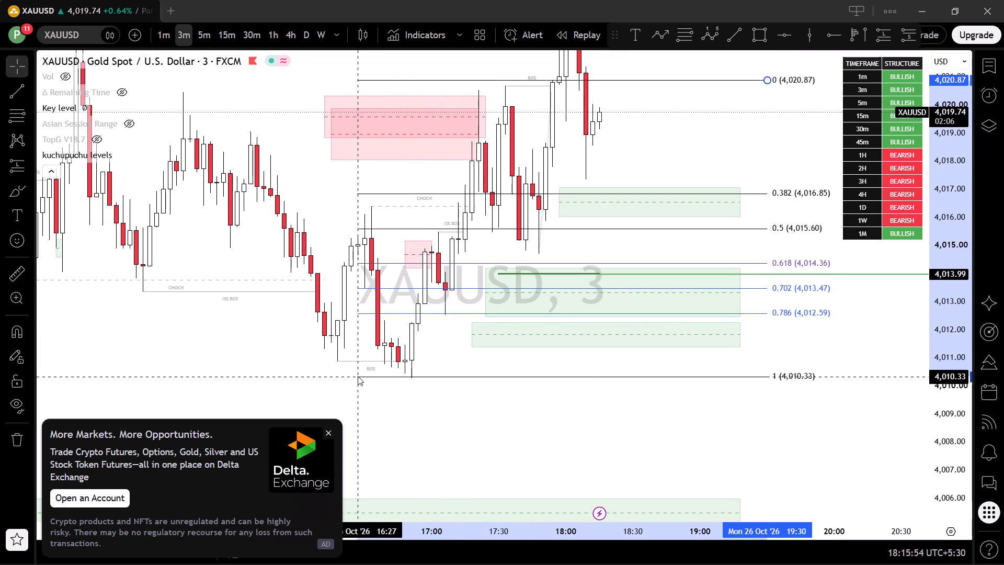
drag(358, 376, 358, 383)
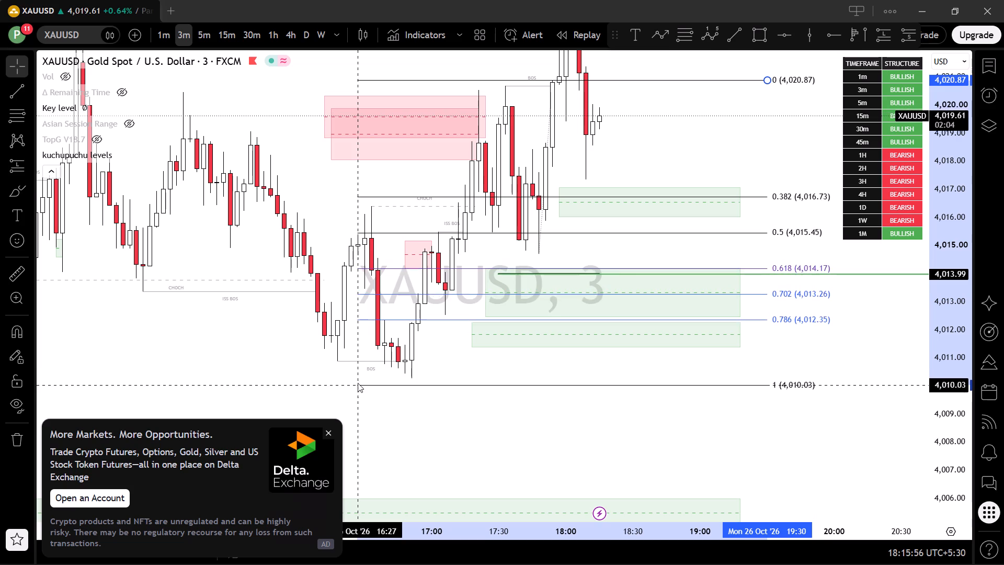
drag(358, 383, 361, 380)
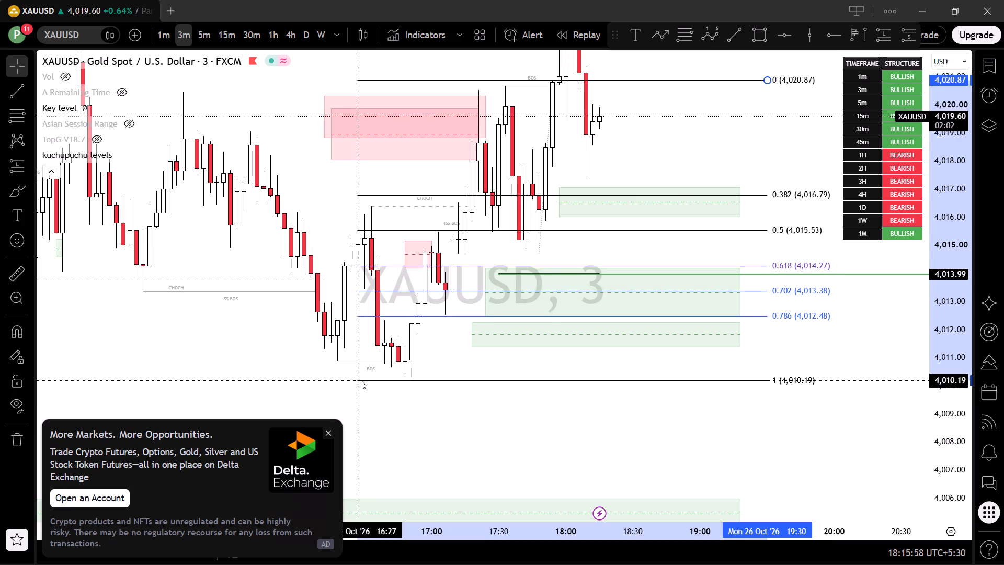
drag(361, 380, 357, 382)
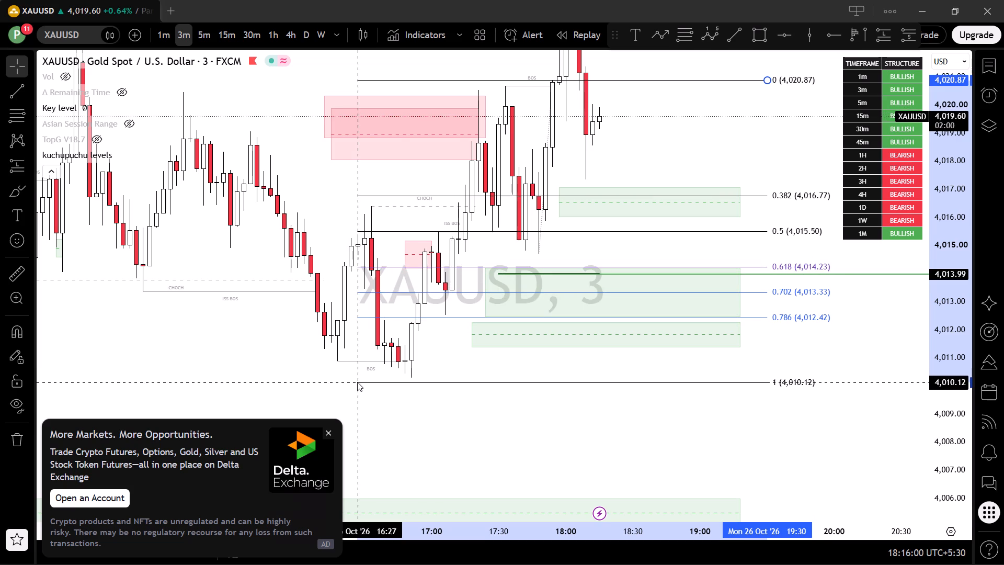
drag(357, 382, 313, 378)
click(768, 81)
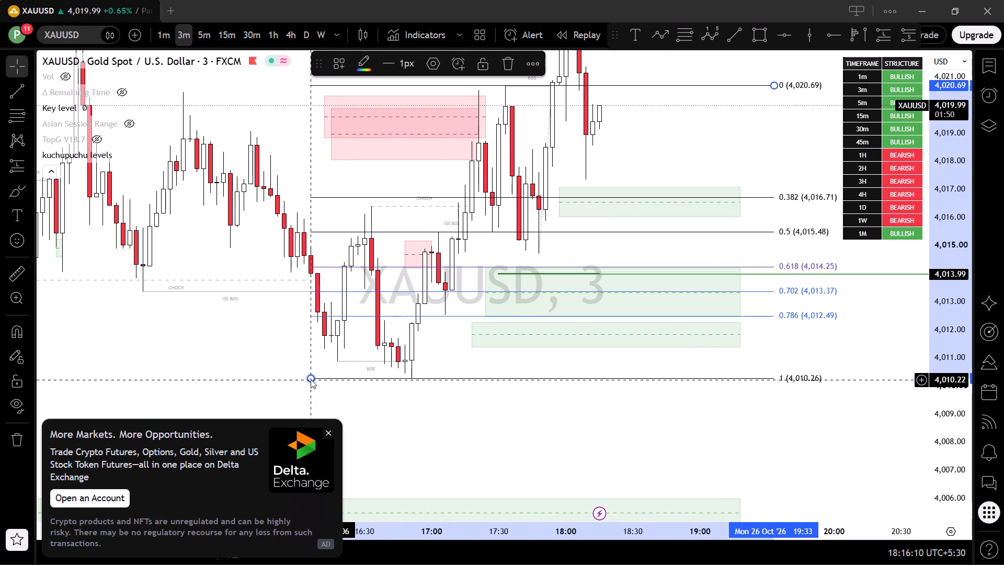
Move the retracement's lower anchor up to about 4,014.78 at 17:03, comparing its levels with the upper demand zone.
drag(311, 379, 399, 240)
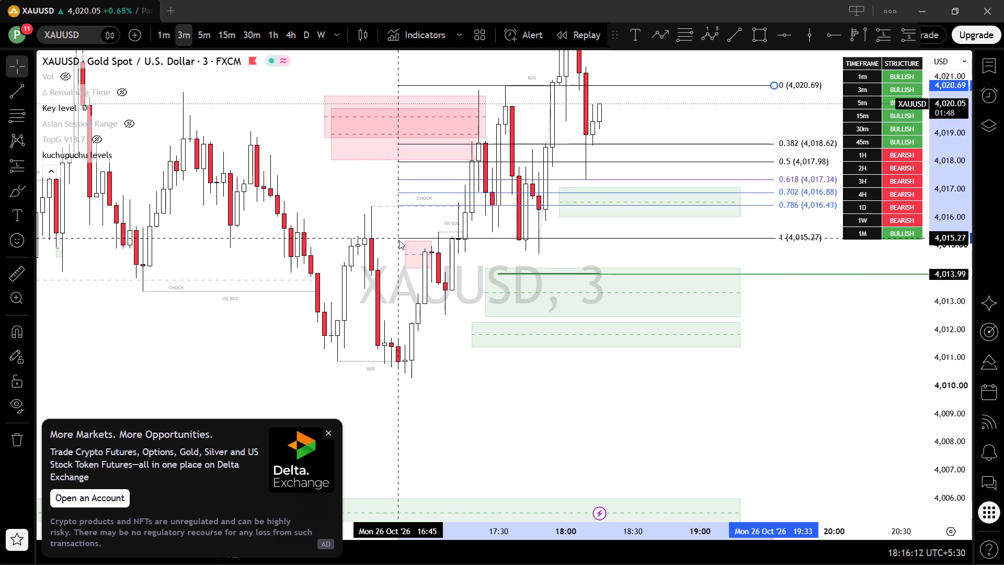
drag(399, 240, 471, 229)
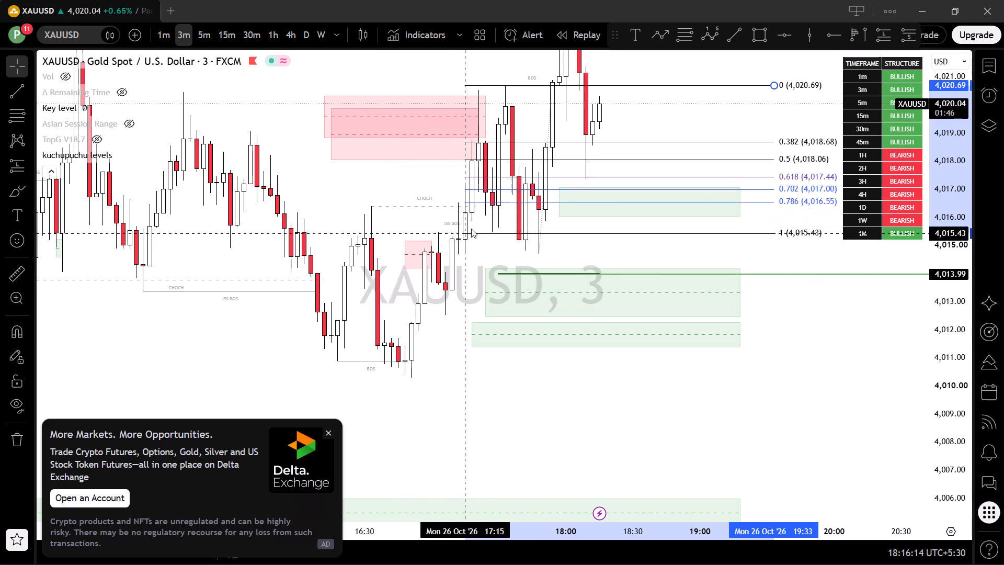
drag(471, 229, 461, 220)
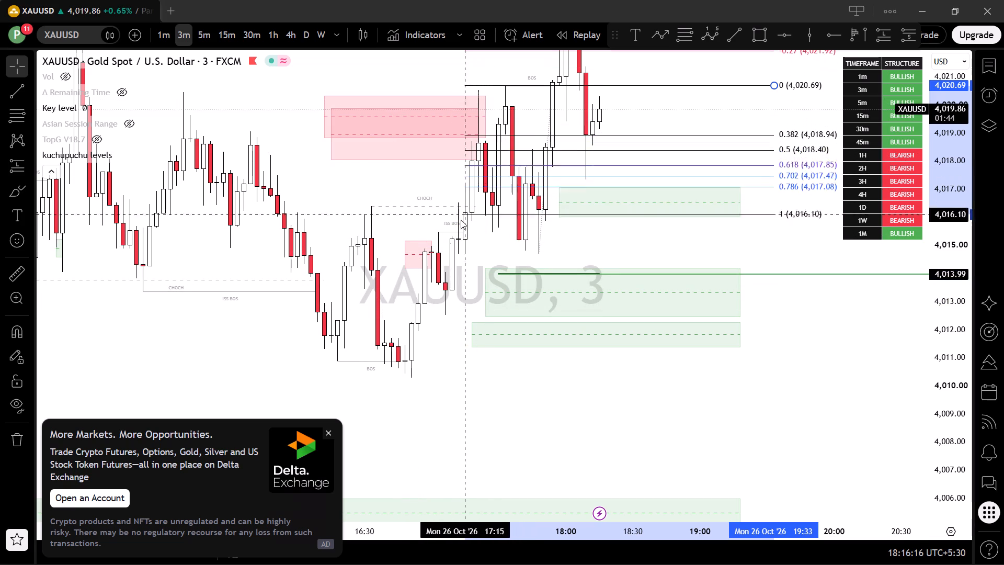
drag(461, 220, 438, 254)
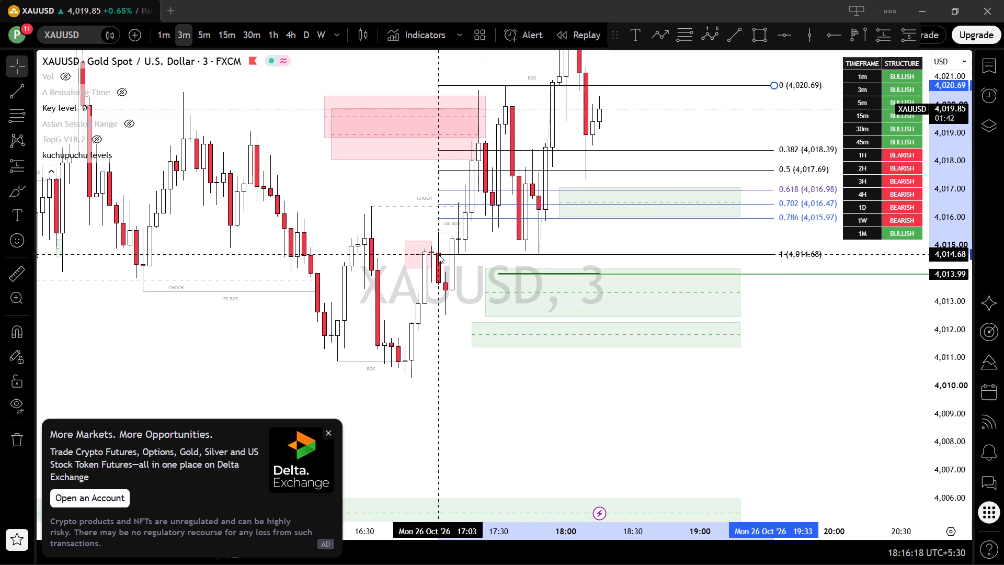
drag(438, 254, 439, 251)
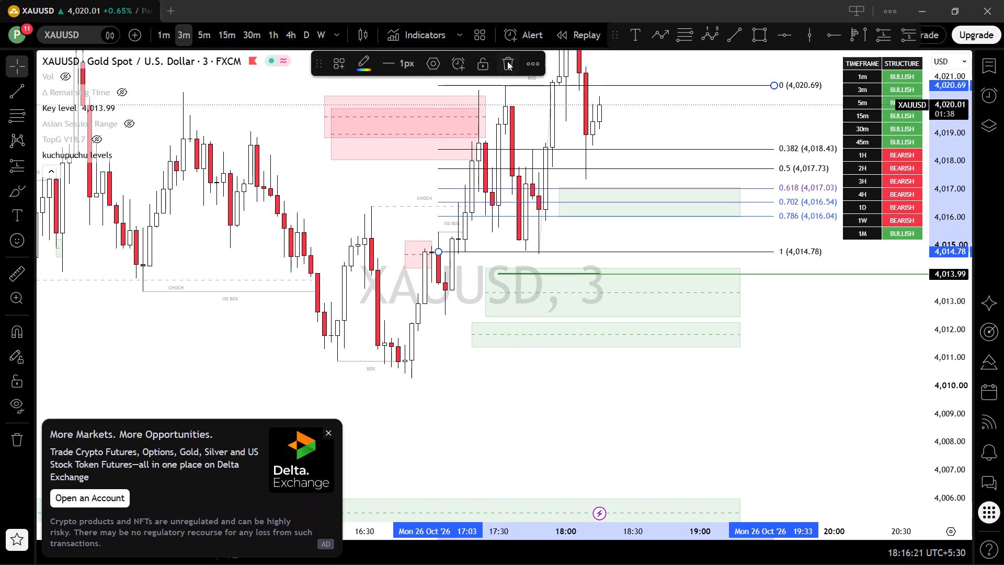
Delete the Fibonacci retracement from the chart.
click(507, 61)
Hide the Key level indicator and show TopG V18.7 together with the kuchupuchu levels on the 3-minute chart.
scroll(560, 402, up, 2)
drag(698, 273, 695, 301)
drag(727, 367, 729, 439)
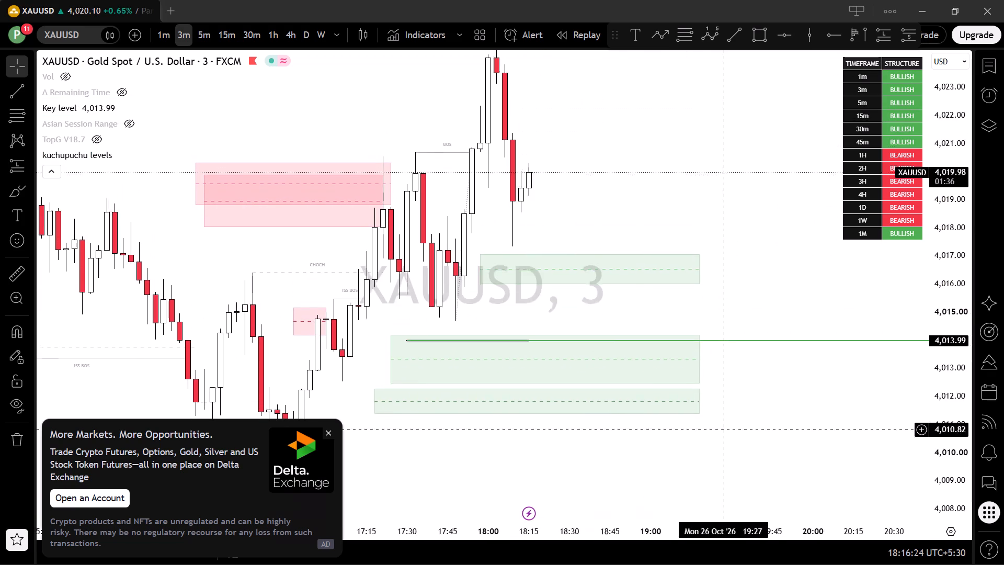
drag(729, 439, 727, 451)
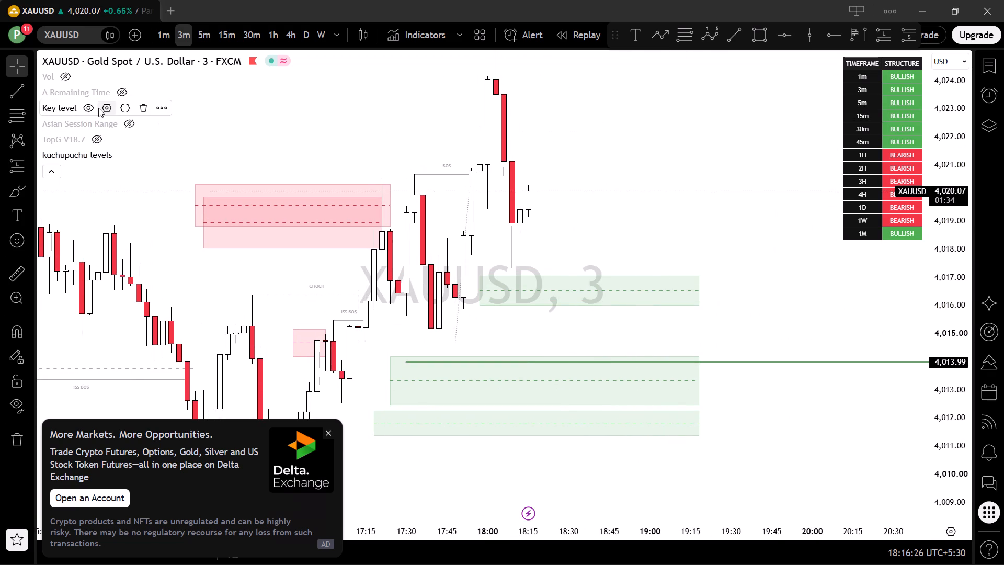
click(94, 108)
click(100, 135)
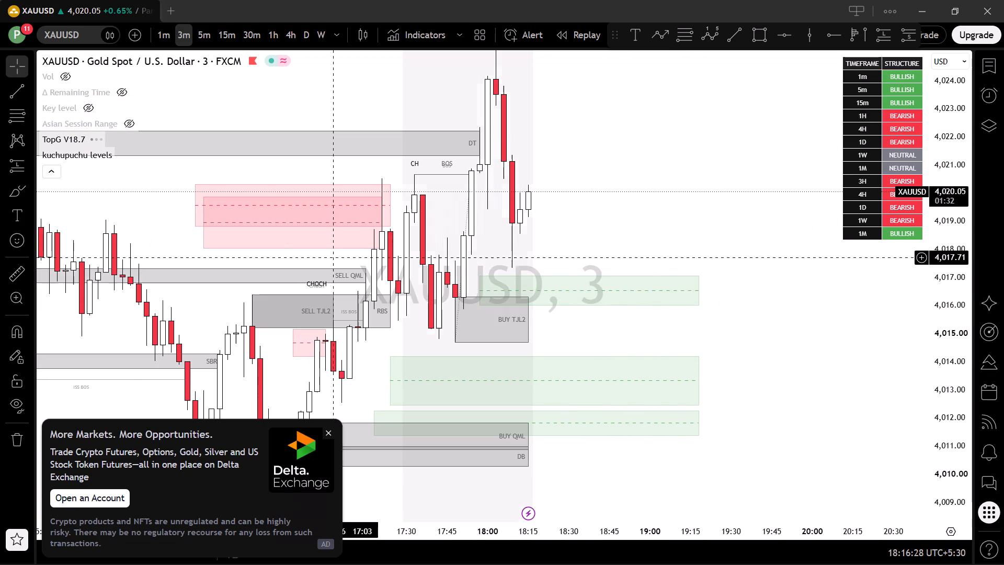
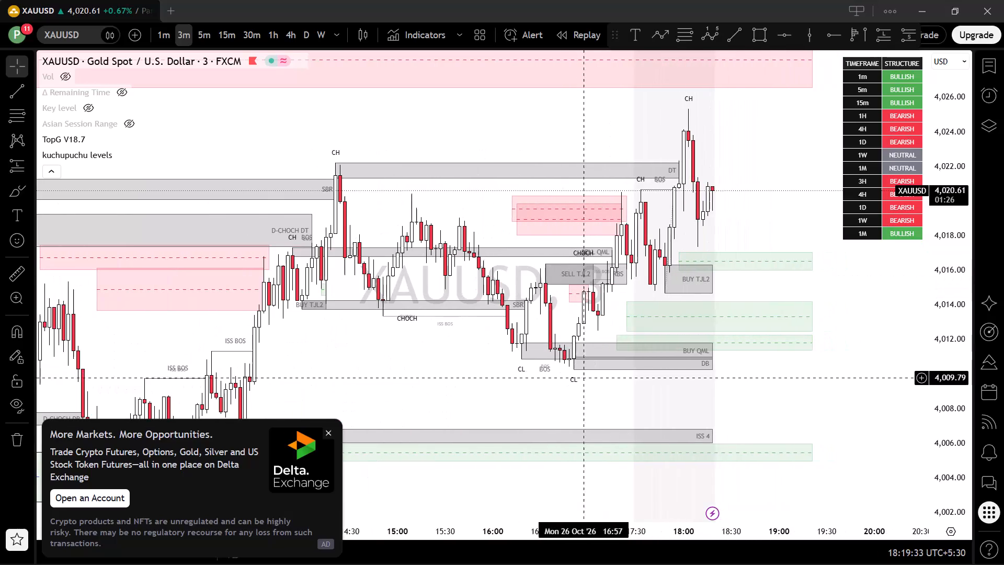
Review the 3-minute chart and switch to the 5-minute timeframe to examine its supply and demand zones around the current price.
click(716, 362)
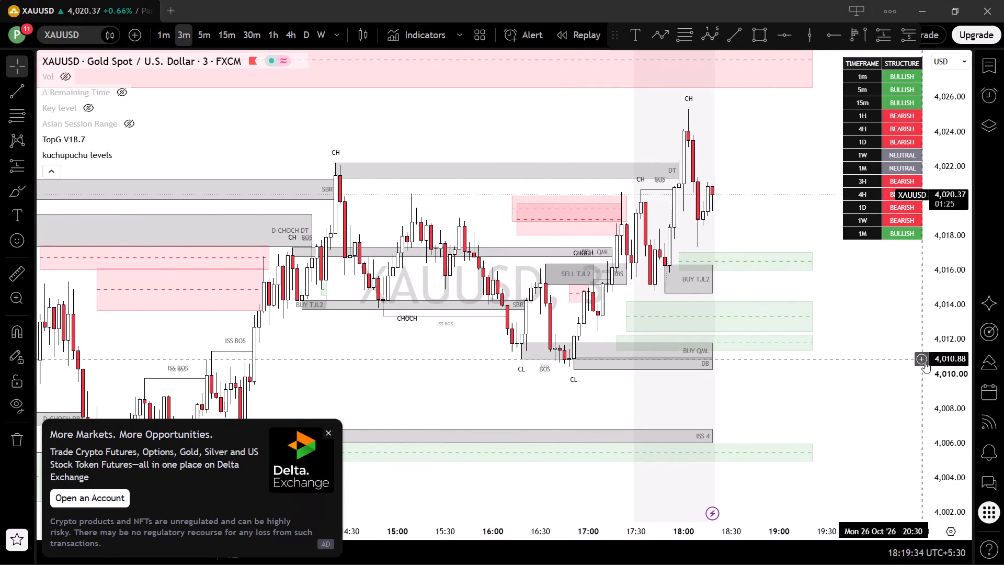
drag(951, 369, 929, 331)
drag(918, 331, 850, 329)
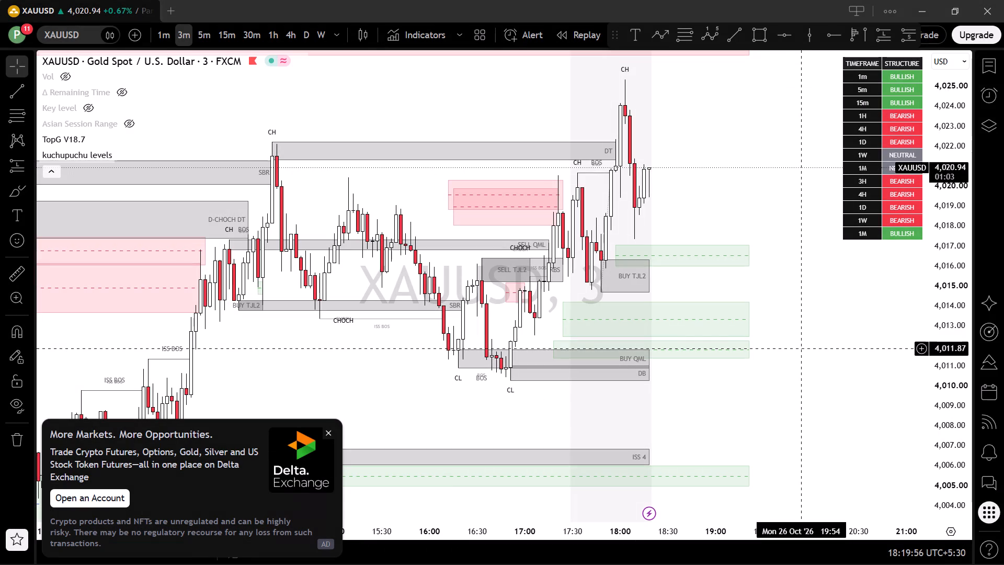
click(207, 35)
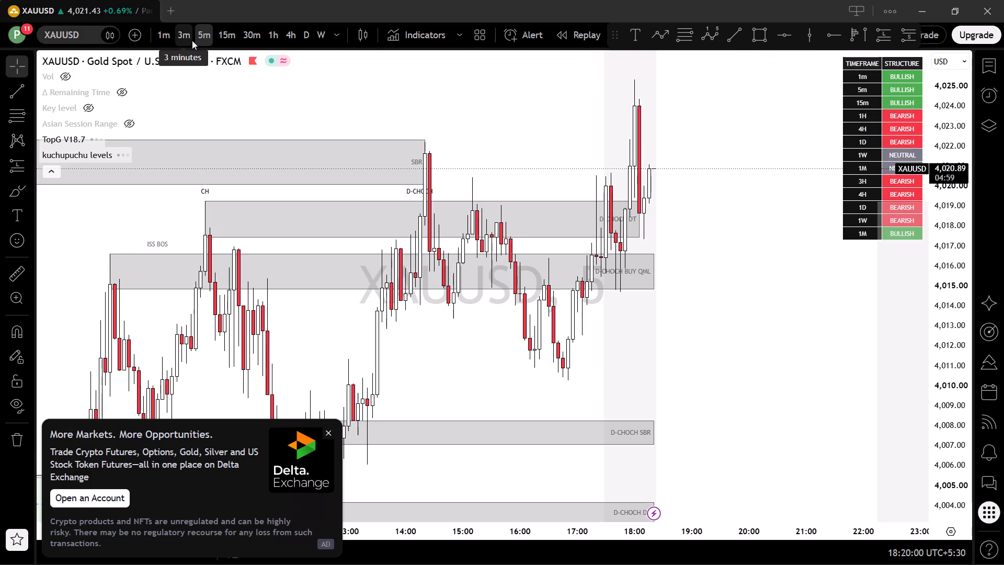
scroll(574, 397, down, 2)
drag(959, 272, 915, 345)
scroll(817, 364, down, 4)
drag(814, 350, 686, 383)
scroll(511, 271, up, 4)
drag(497, 279, 712, 280)
scroll(674, 285, up, 2)
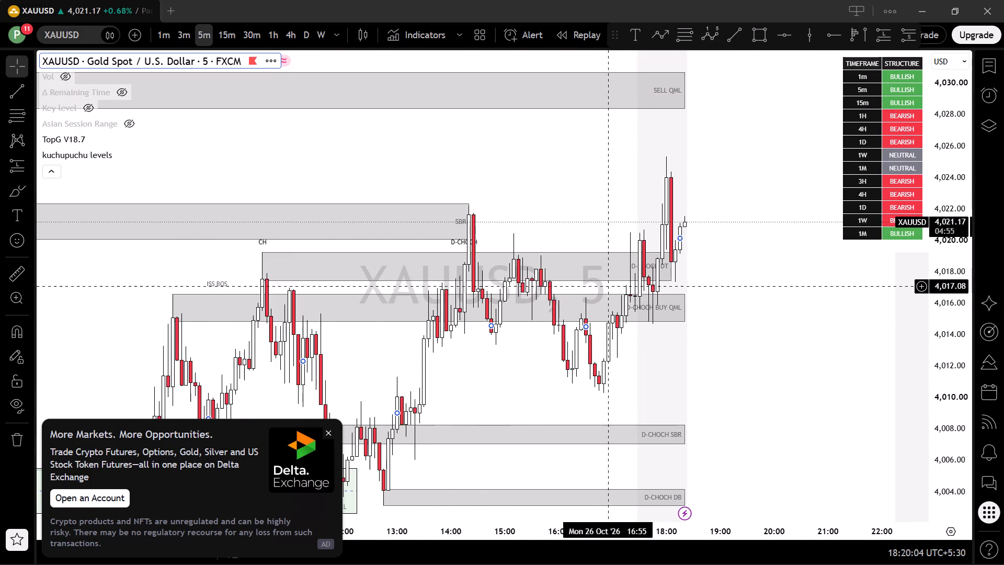
Switch to the 15-minute timeframe and examine the SBR, SELL QML and ISS 4 zones around the recent swings.
click(222, 32)
scroll(396, 257, down, 3)
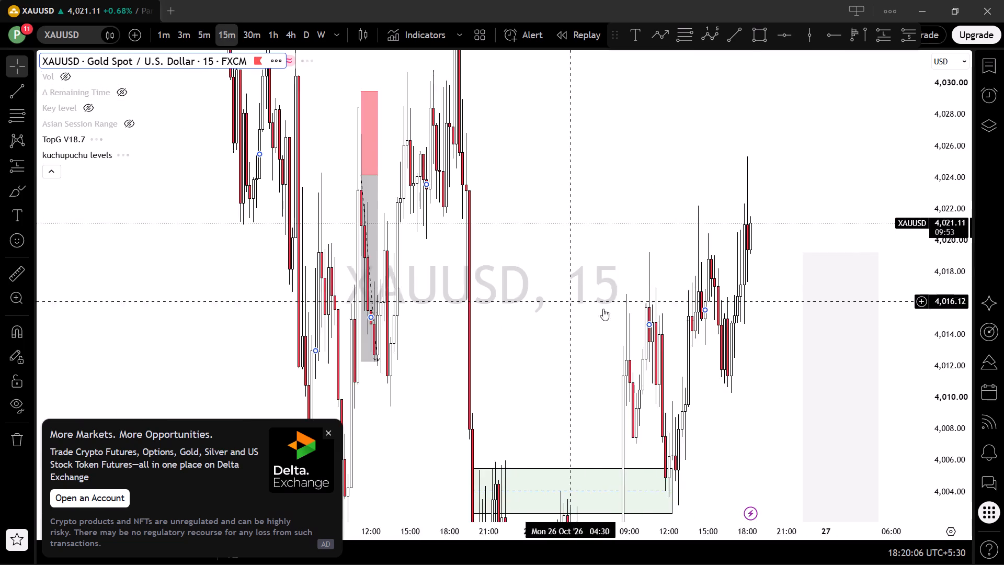
scroll(665, 324, up, 6)
drag(955, 231, 889, 389)
scroll(546, 349, down, 4)
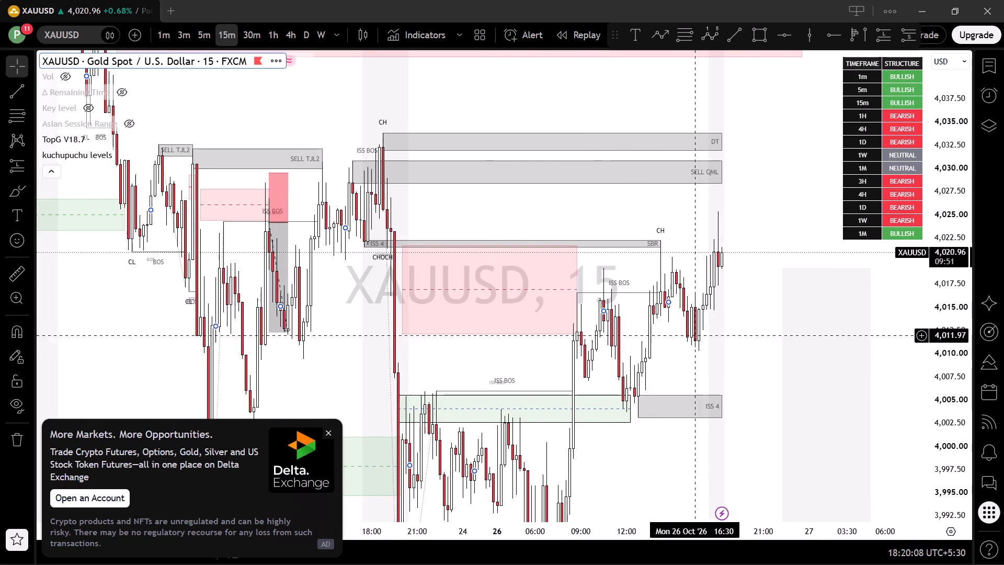
drag(612, 333, 633, 301)
drag(959, 345, 910, 259)
scroll(619, 222, up, 3)
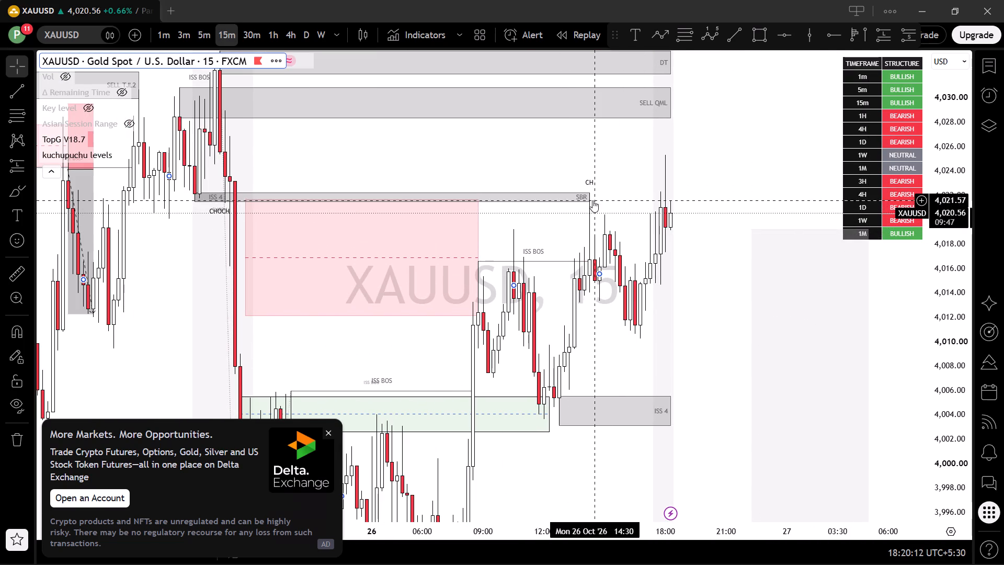
drag(592, 202, 644, 199)
scroll(634, 199, down, 3)
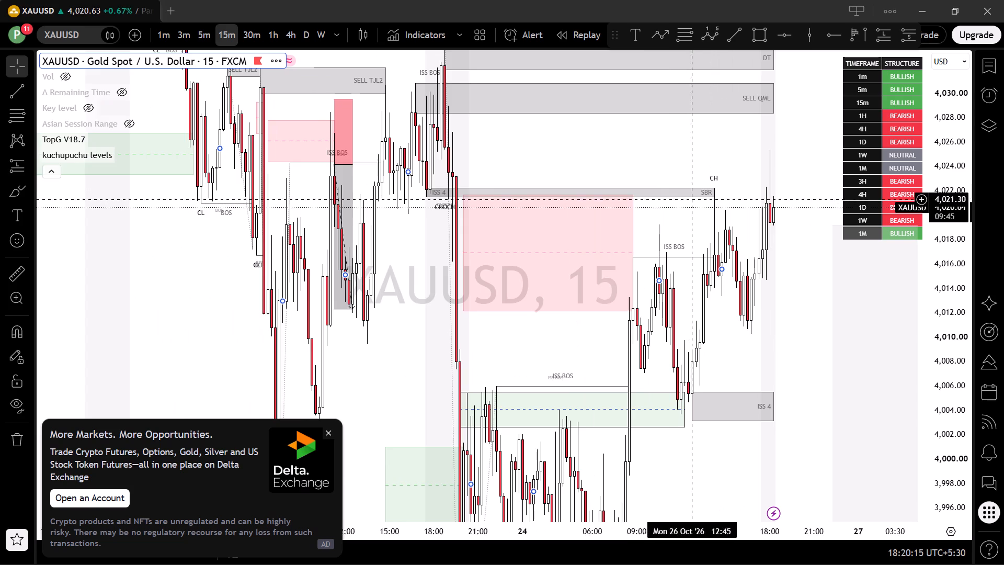
scroll(693, 199, up, 3)
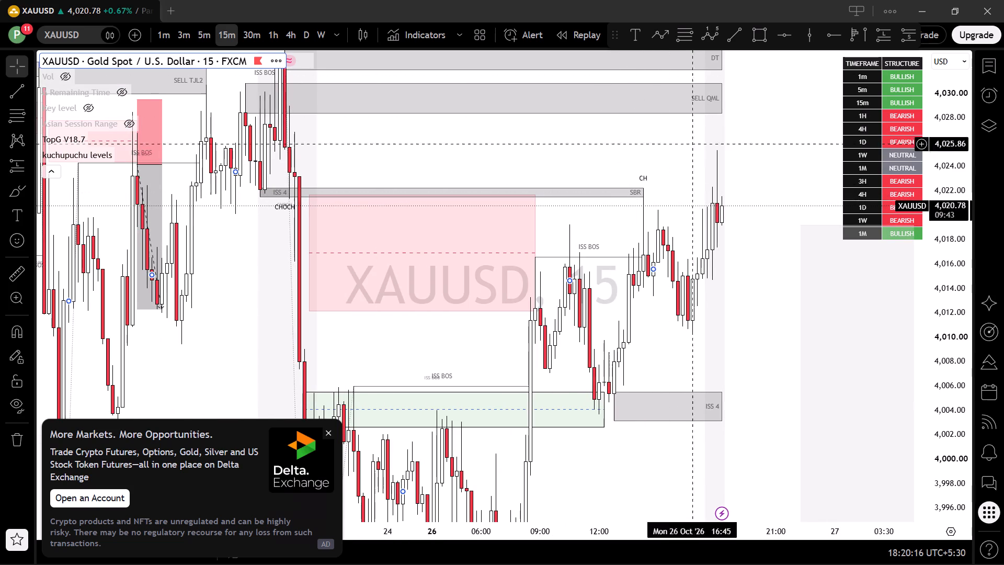
Draw a rectangle over the 15-minute SBR zone from about 4,022.27 down to about 4,021.48, ending at 14:45.
click(766, 35)
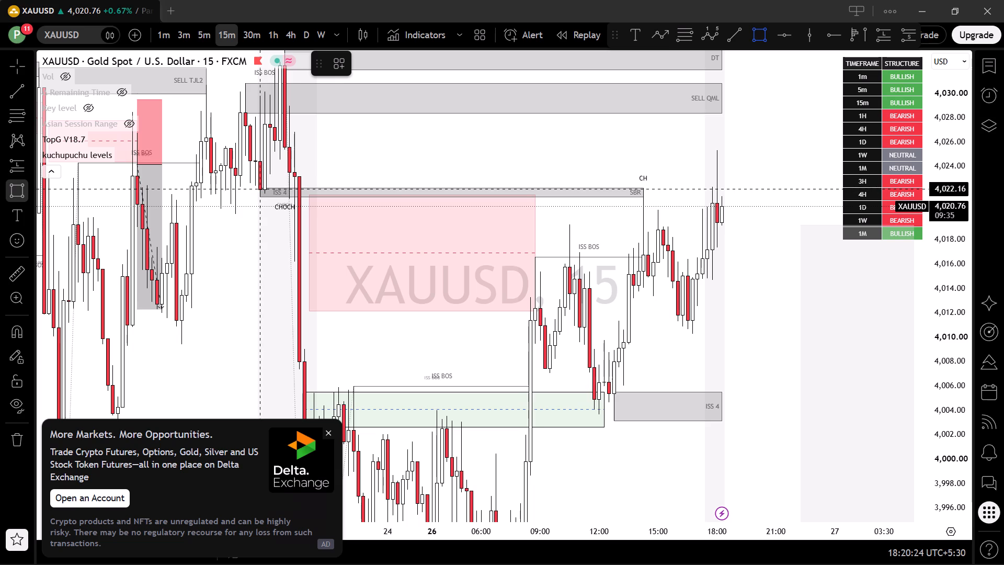
click(258, 187)
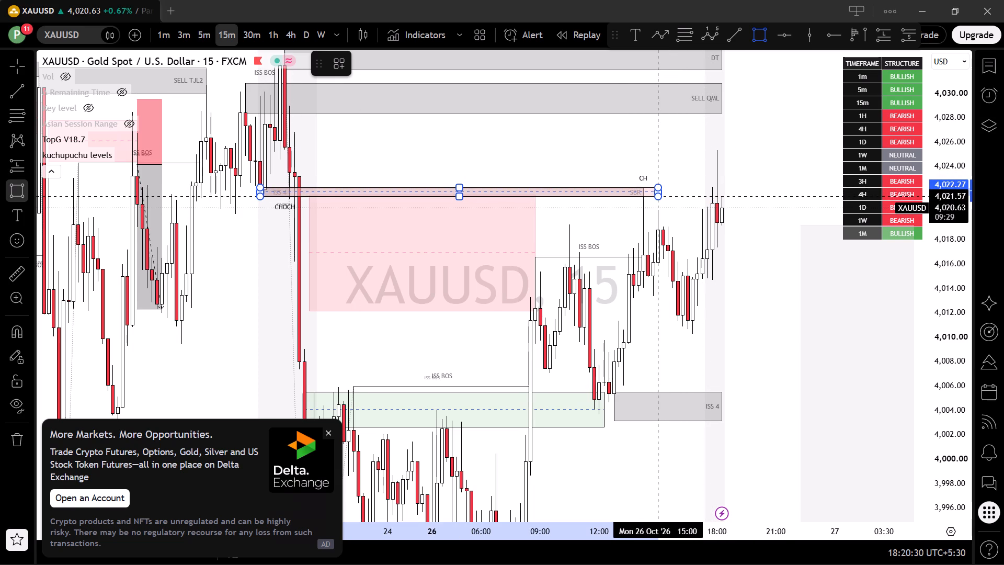
click(659, 196)
click(720, 243)
drag(961, 337, 862, 98)
drag(705, 136, 736, 248)
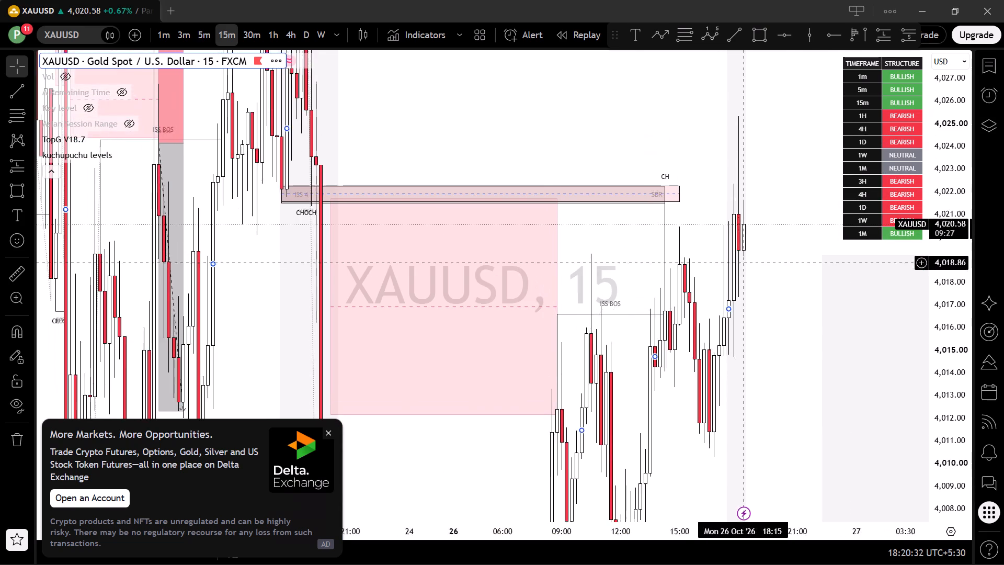
scroll(739, 264, up, 3)
click(599, 201)
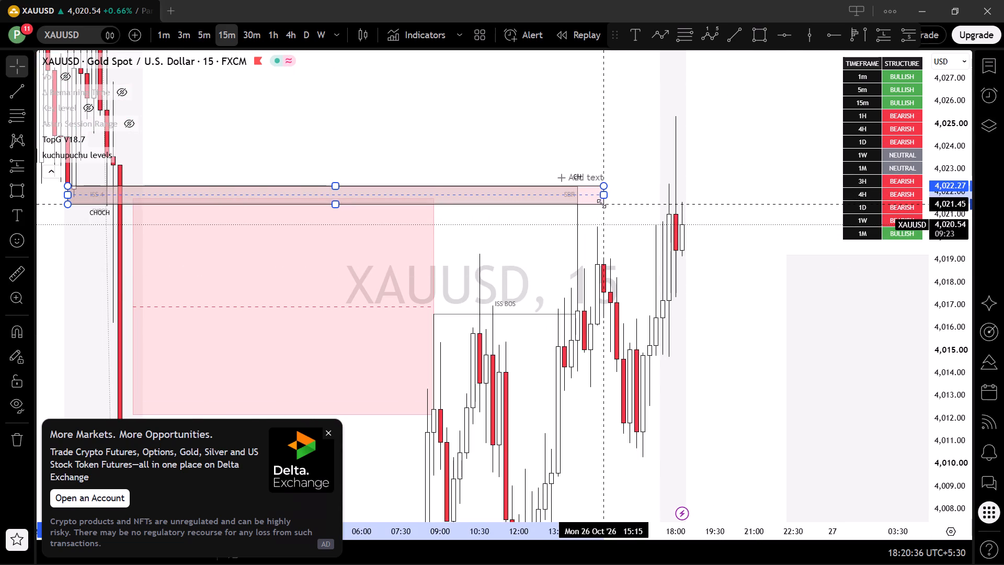
drag(624, 235, 626, 240)
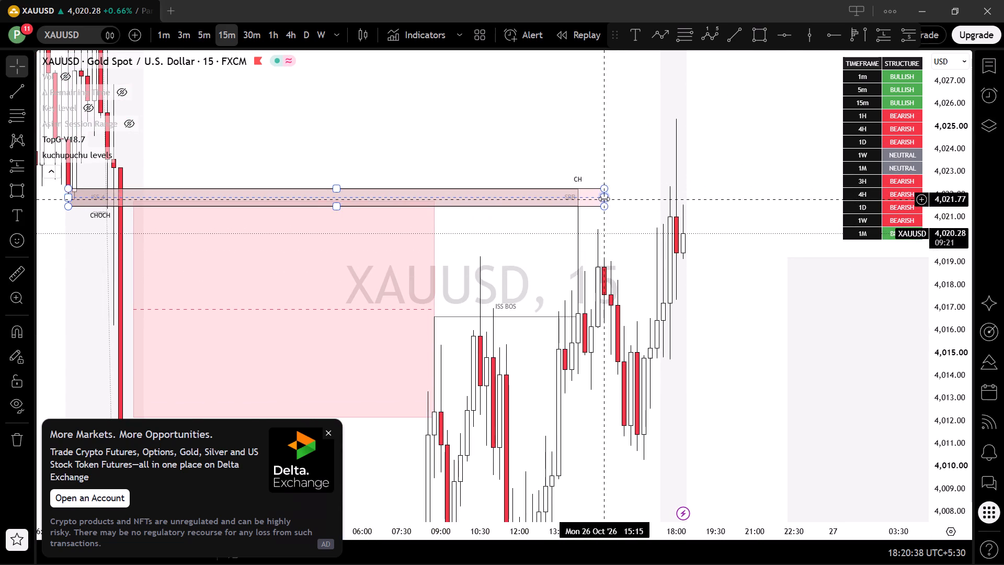
drag(604, 199, 593, 199)
Switch to the 5-minute timeframe and examine how price reacted at the marked SBR rectangle.
click(206, 33)
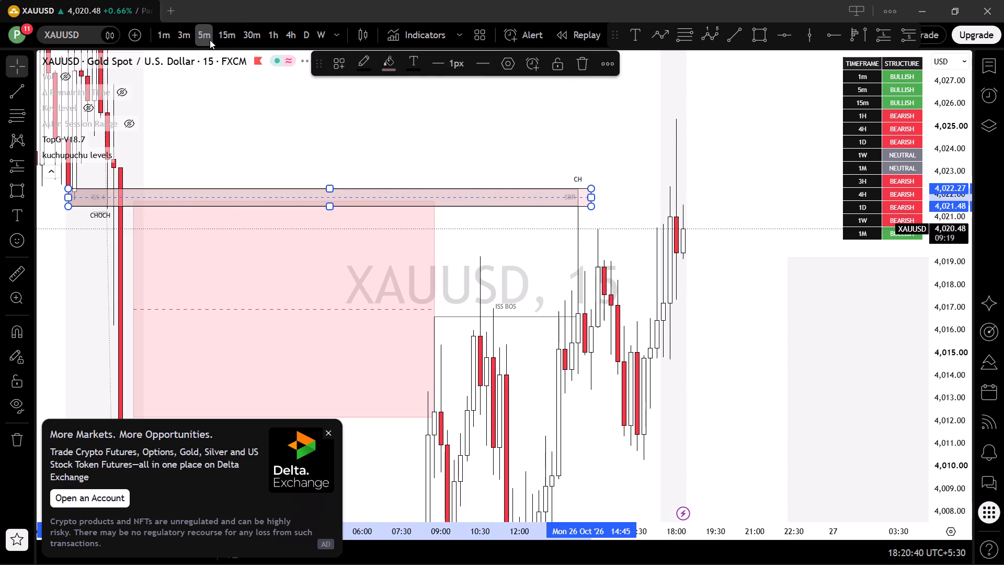
scroll(486, 292, down, 4)
drag(668, 267, 690, 266)
scroll(625, 276, up, 5)
drag(472, 218, 637, 213)
drag(945, 340, 930, 319)
scroll(819, 303, down, 3)
scroll(838, 310, up, 3)
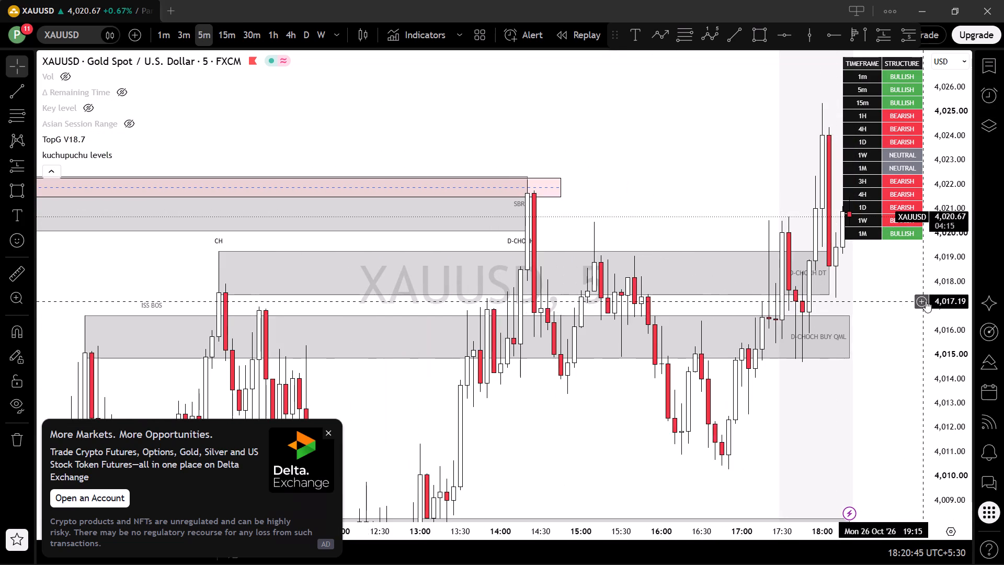
drag(961, 310, 938, 413)
scroll(815, 411, down, 3)
drag(758, 426, 577, 456)
drag(514, 410, 561, 359)
scroll(523, 341, up, 2)
drag(482, 355, 526, 358)
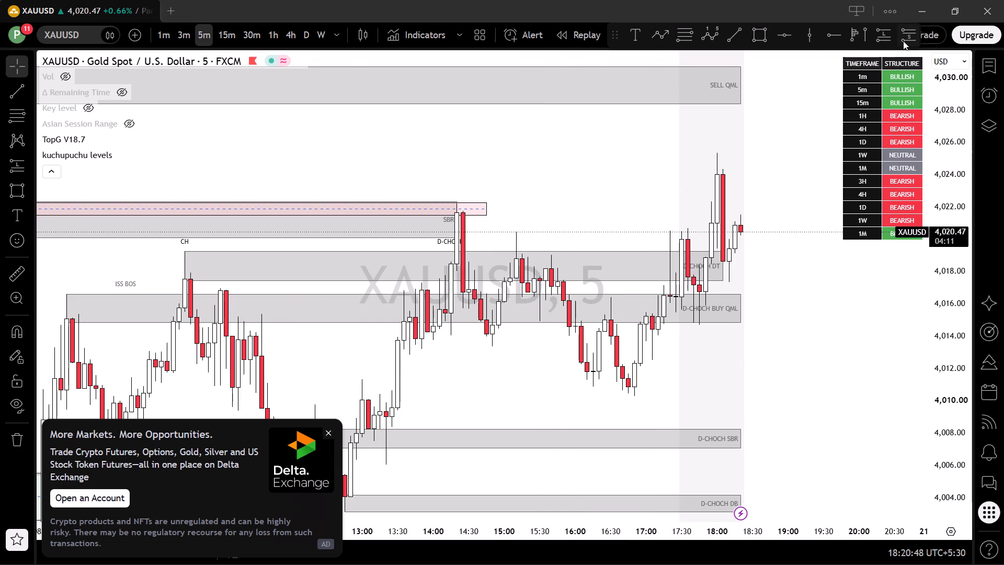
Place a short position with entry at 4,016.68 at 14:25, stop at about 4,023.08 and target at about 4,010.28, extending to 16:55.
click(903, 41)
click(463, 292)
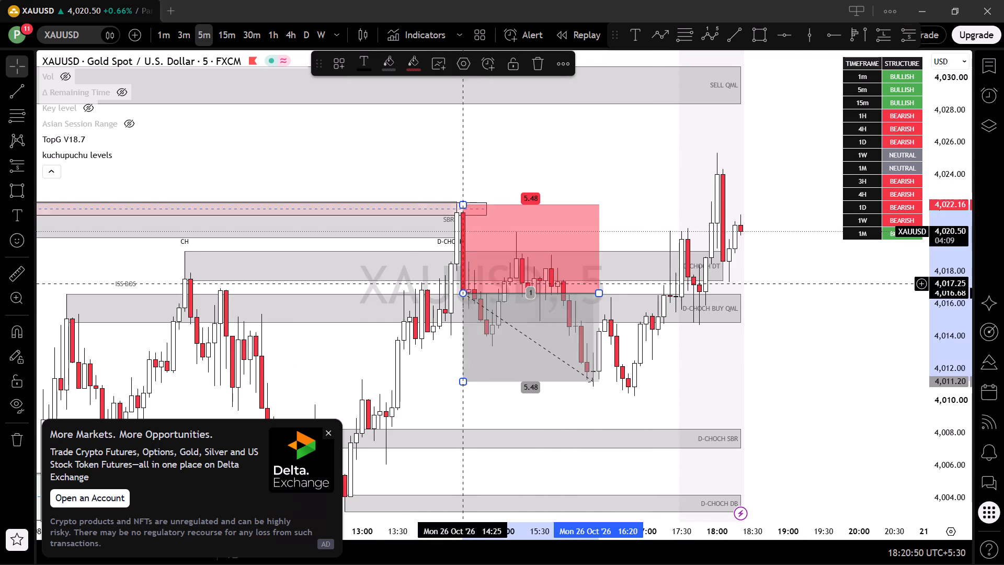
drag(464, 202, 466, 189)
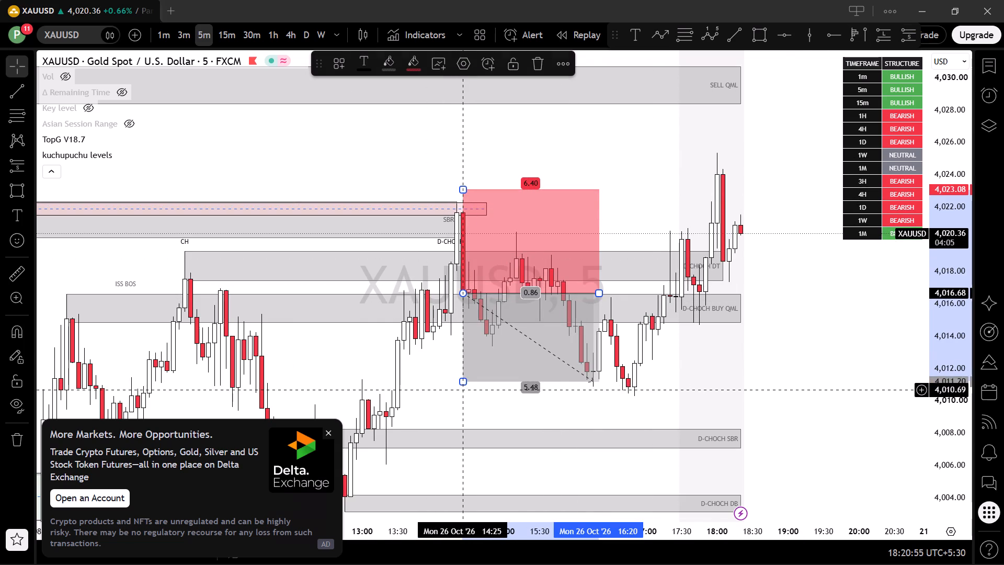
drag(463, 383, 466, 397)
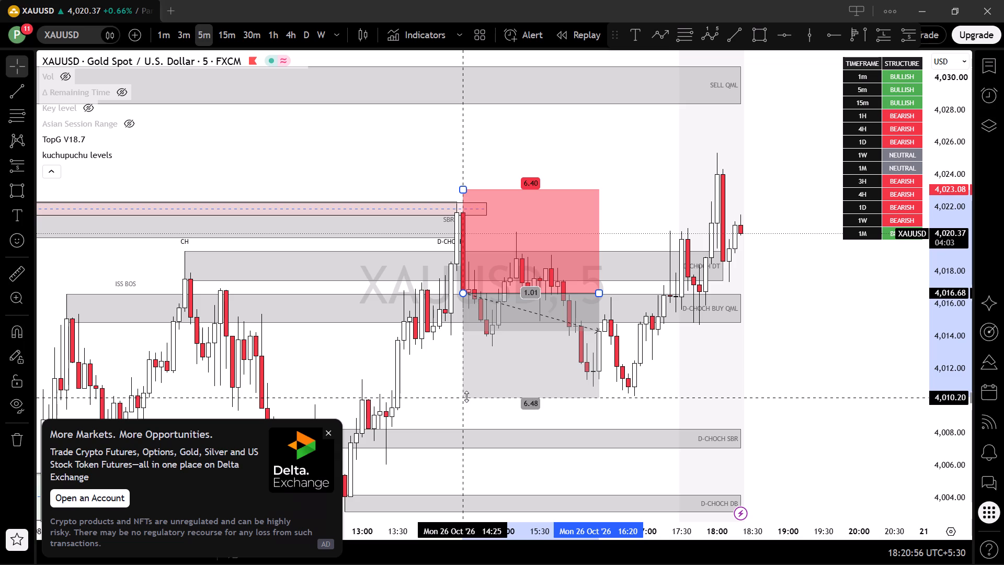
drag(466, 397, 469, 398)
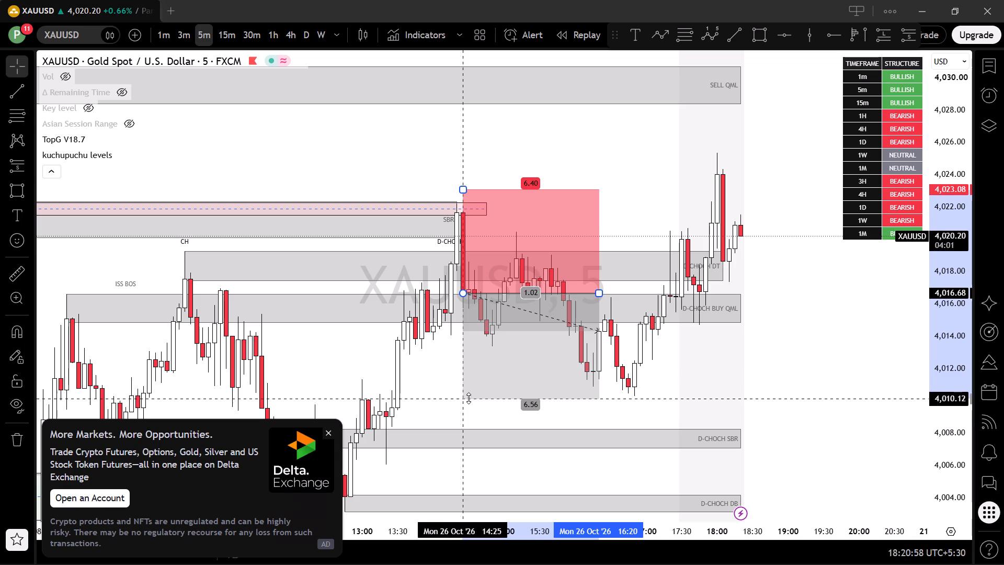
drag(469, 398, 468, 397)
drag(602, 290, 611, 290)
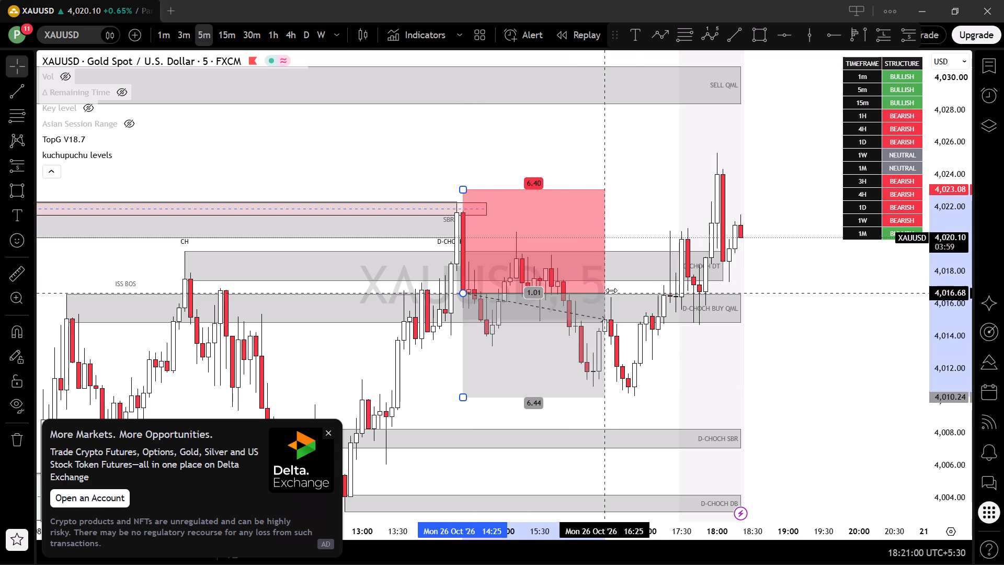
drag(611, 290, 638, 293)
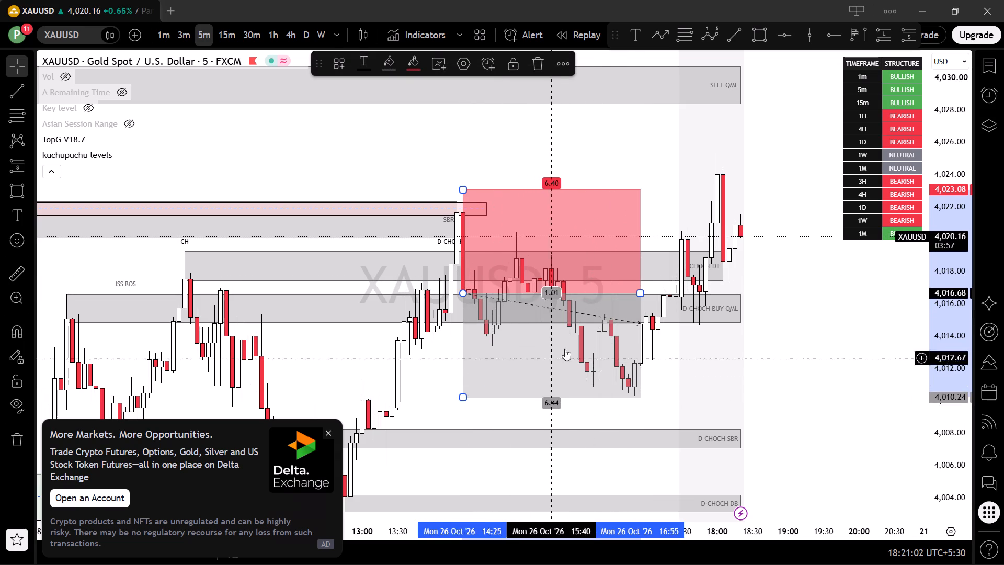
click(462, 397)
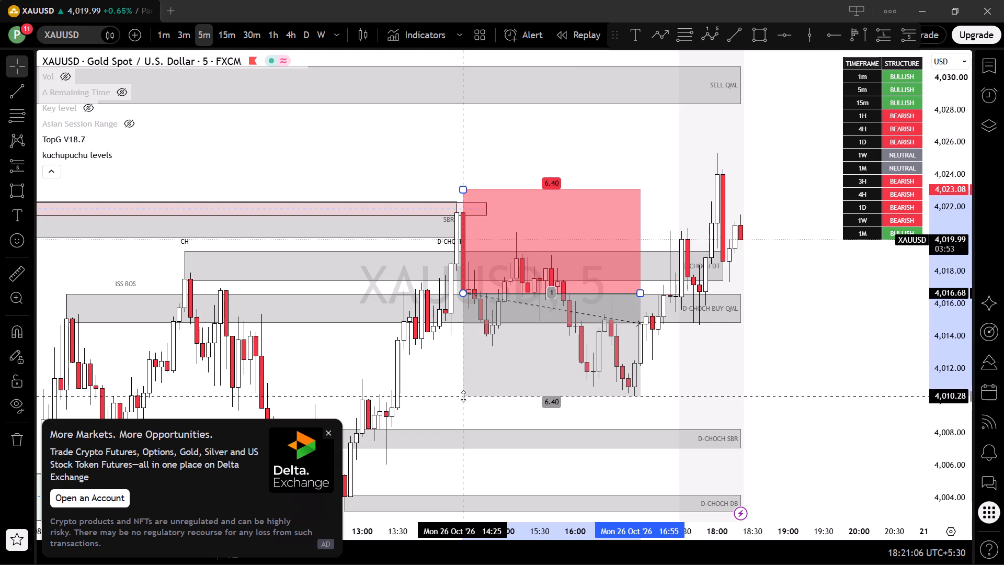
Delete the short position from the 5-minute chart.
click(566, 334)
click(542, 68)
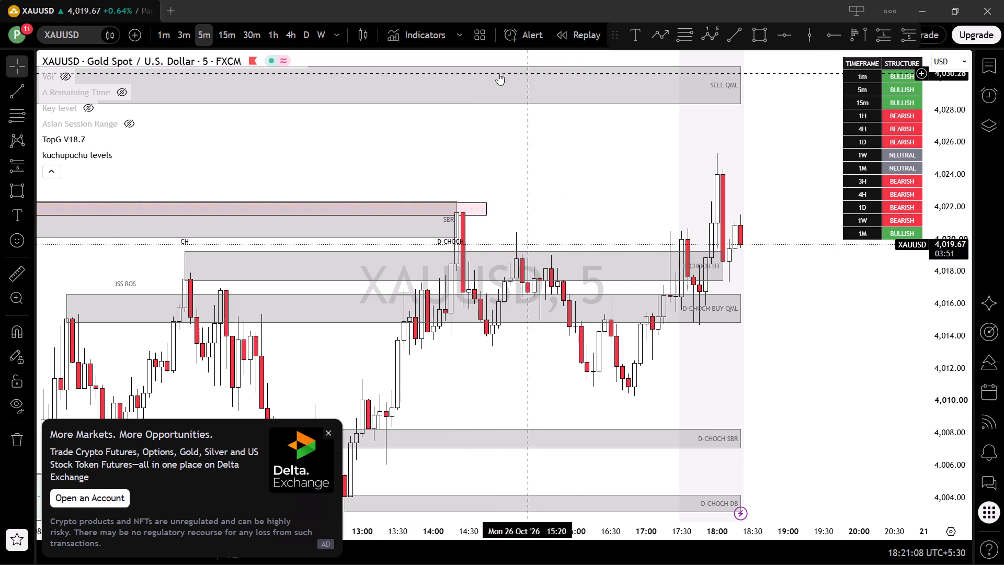
Switch to the 1-minute timeframe and examine the price reaction at the marked rectangle around 14:25.
click(161, 33)
scroll(256, 105, down, 2)
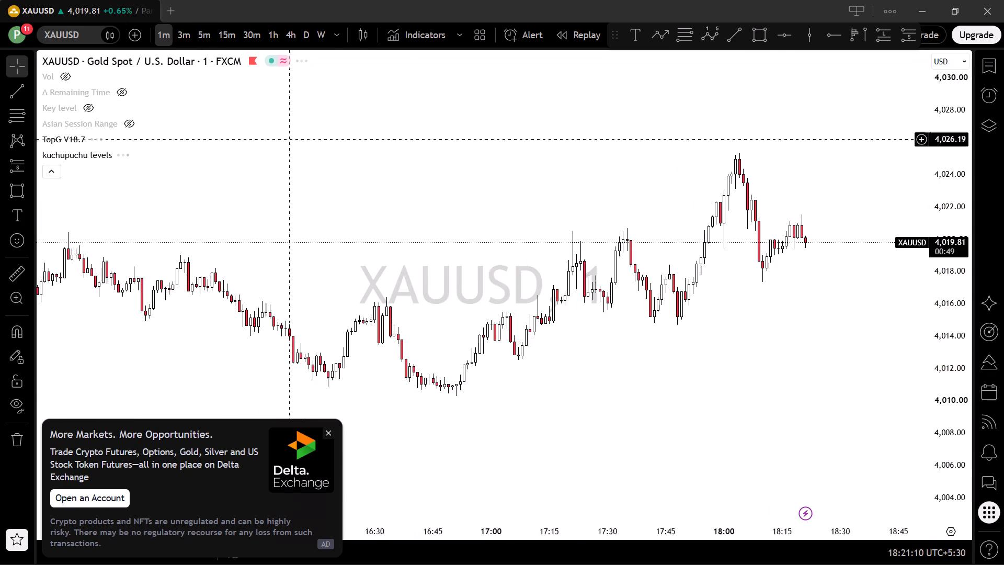
scroll(300, 142, down, 7)
scroll(535, 184, down, 4)
drag(643, 239, 1003, 336)
scroll(757, 324, up, 13)
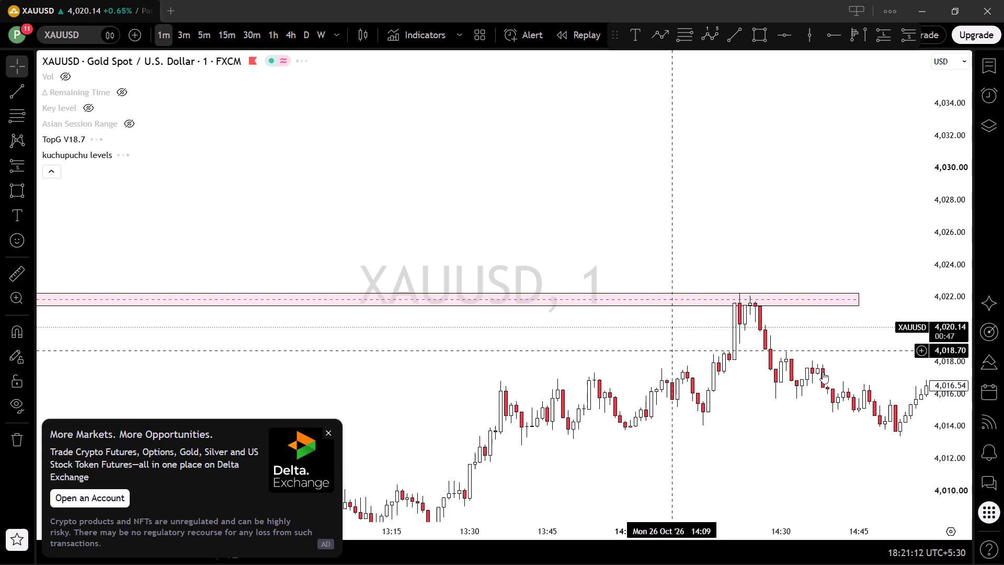
drag(970, 409, 860, 59)
scroll(806, 387, up, 4)
drag(768, 393, 634, 293)
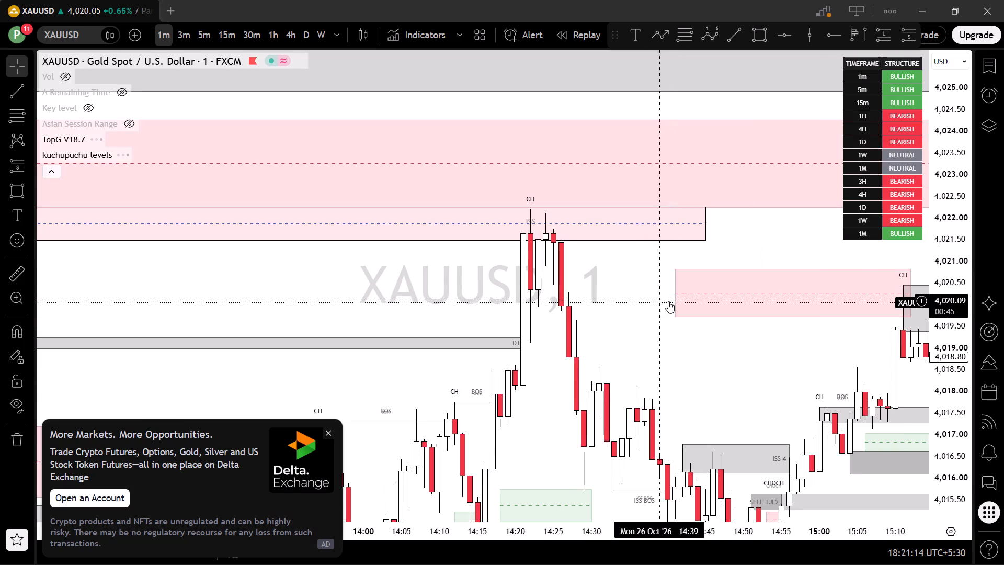
drag(952, 267, 948, 395)
scroll(814, 369, down, 3)
drag(785, 340, 714, 298)
scroll(636, 307, up, 2)
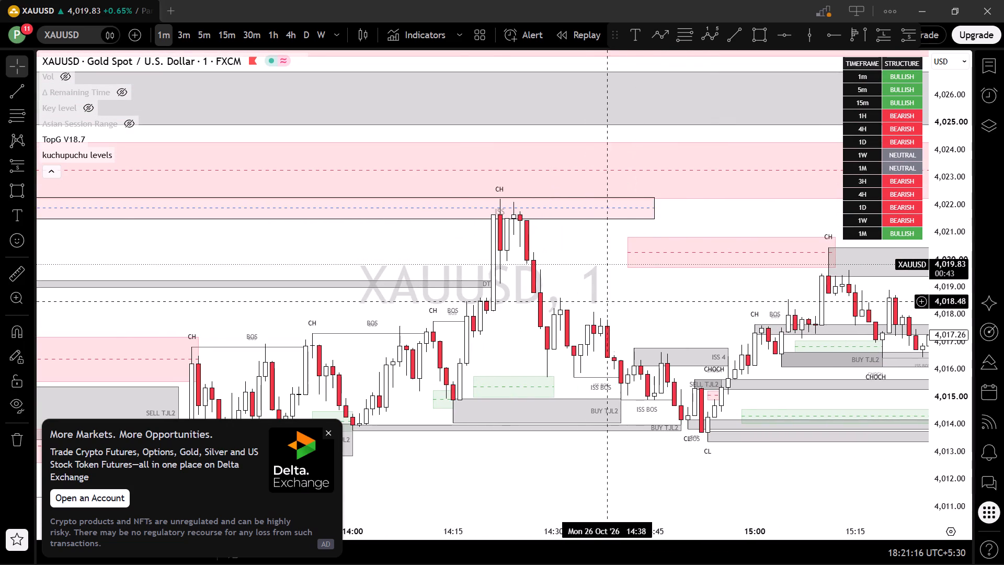
scroll(684, 301, down, 1)
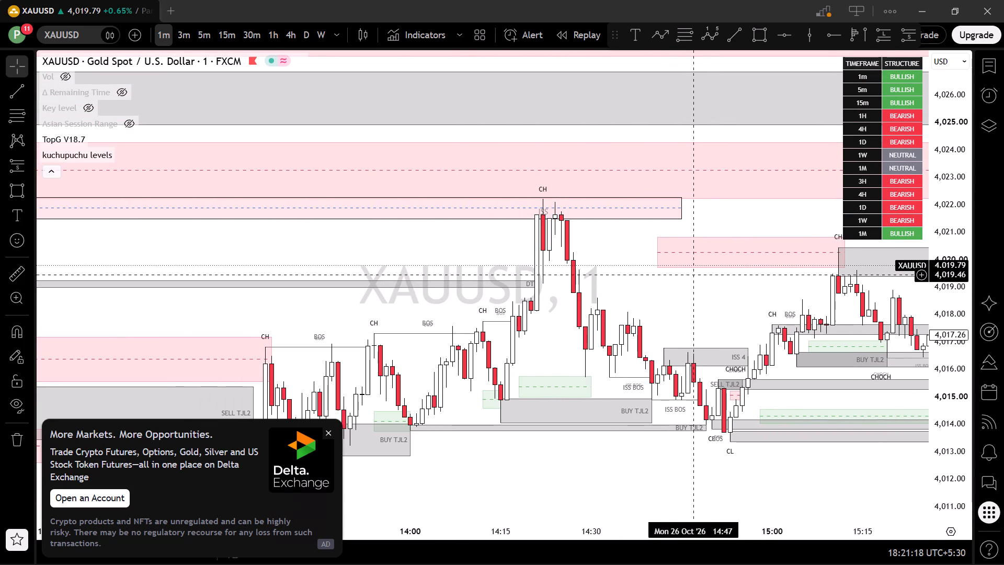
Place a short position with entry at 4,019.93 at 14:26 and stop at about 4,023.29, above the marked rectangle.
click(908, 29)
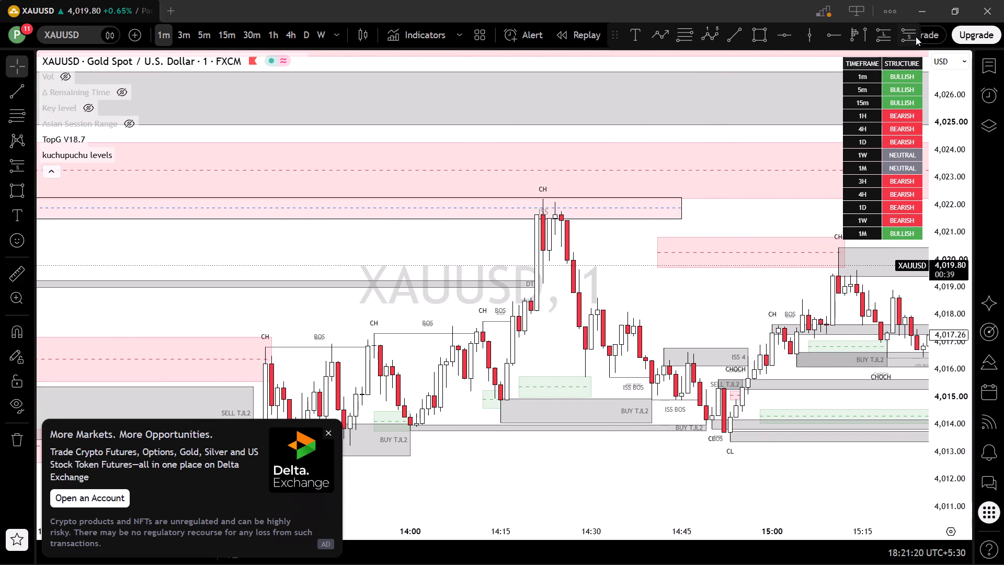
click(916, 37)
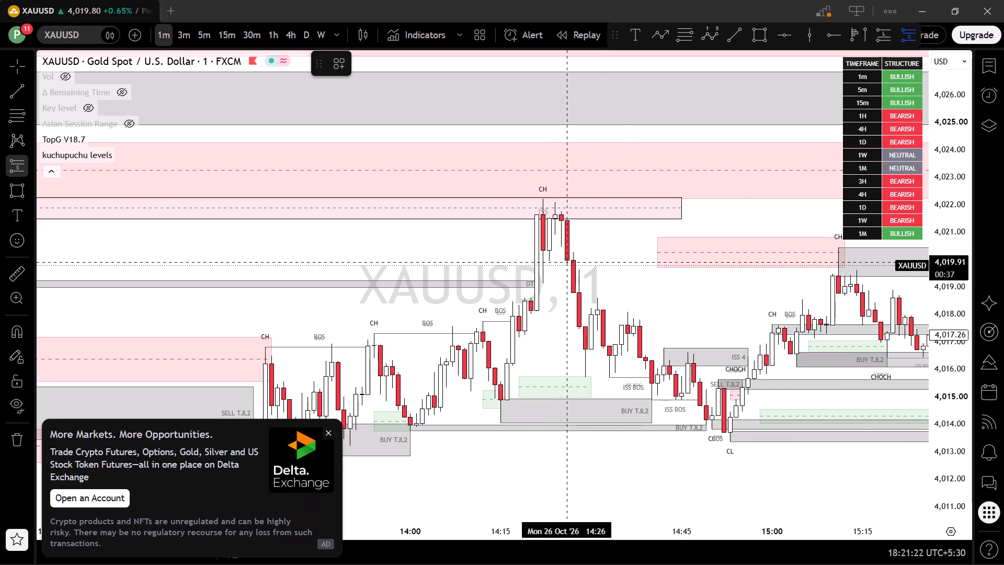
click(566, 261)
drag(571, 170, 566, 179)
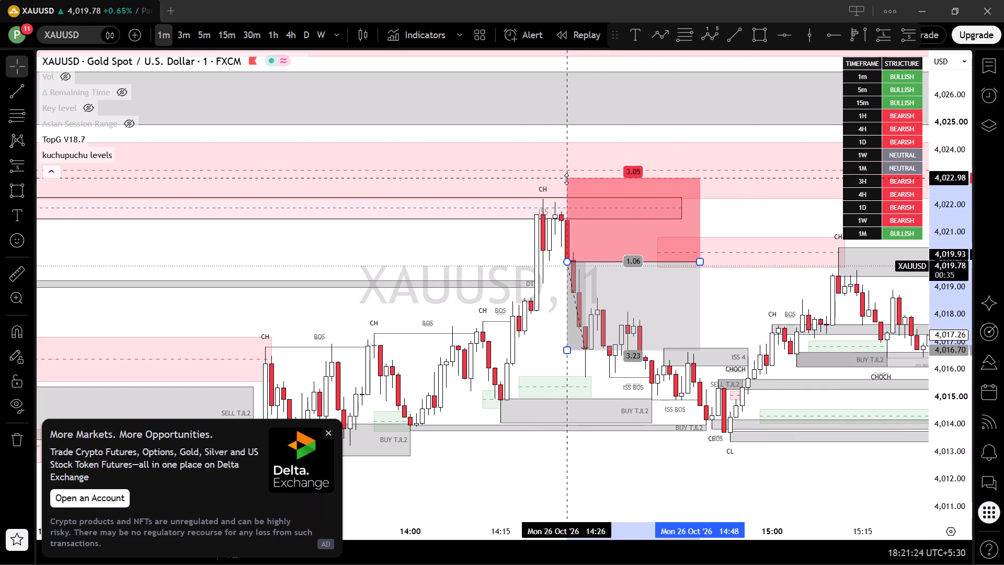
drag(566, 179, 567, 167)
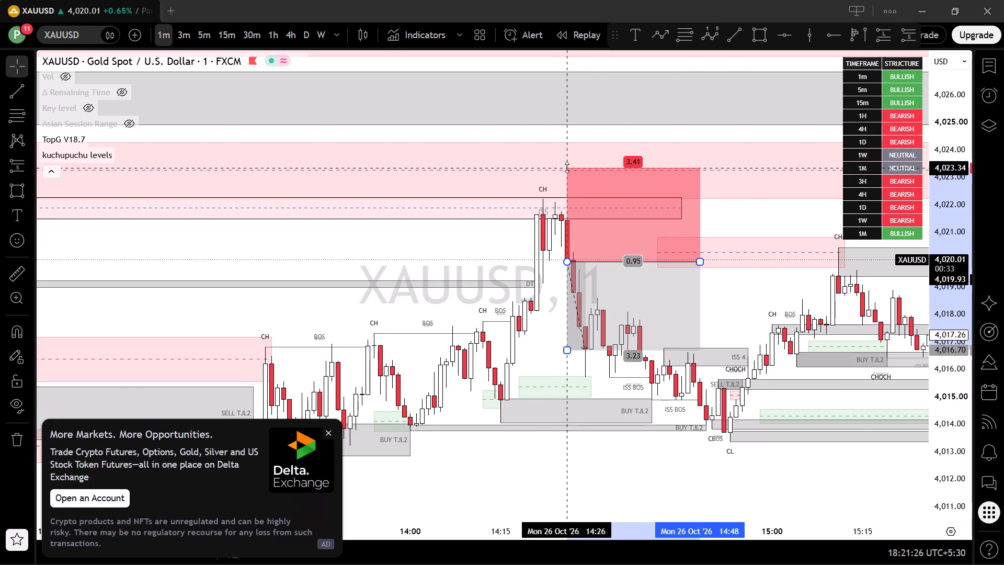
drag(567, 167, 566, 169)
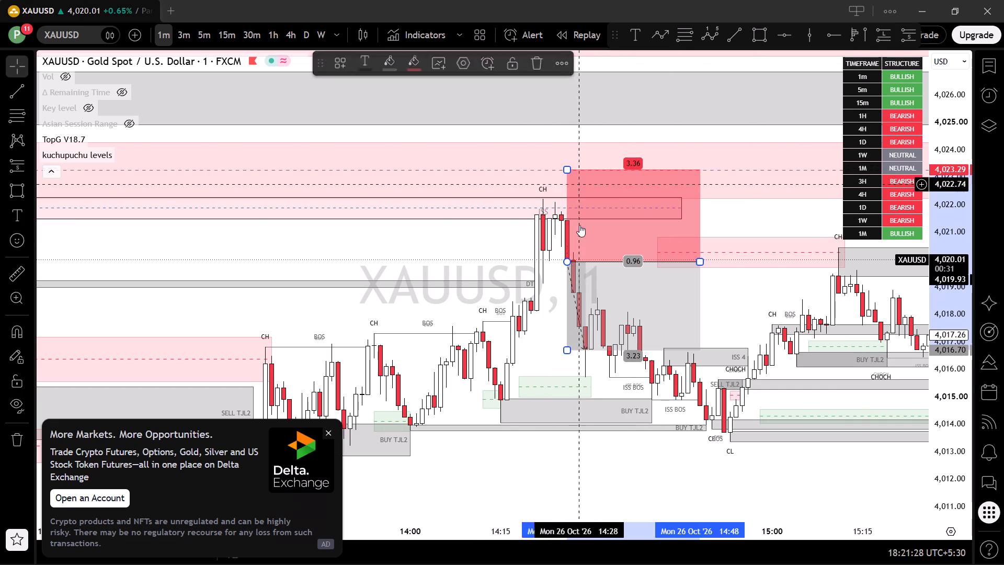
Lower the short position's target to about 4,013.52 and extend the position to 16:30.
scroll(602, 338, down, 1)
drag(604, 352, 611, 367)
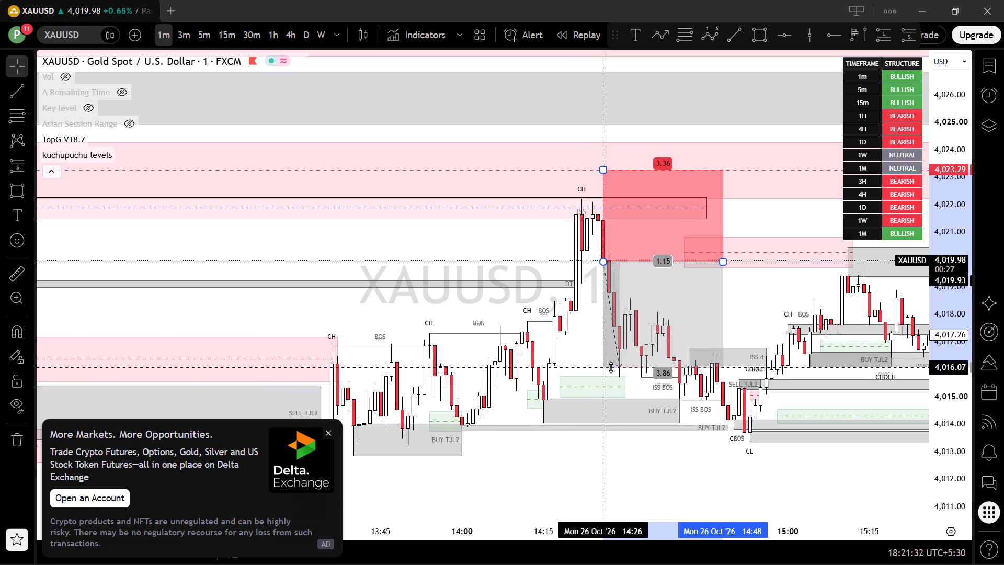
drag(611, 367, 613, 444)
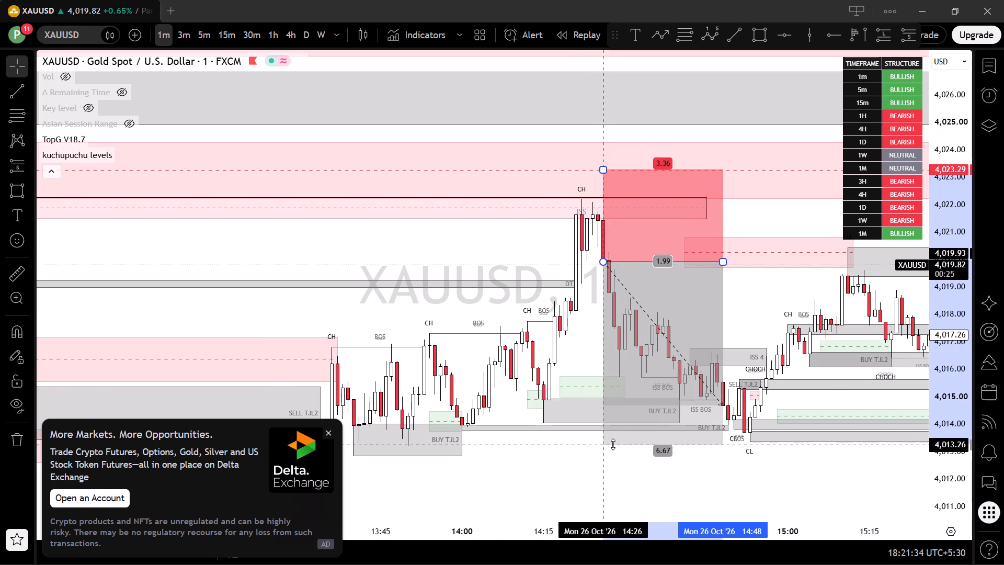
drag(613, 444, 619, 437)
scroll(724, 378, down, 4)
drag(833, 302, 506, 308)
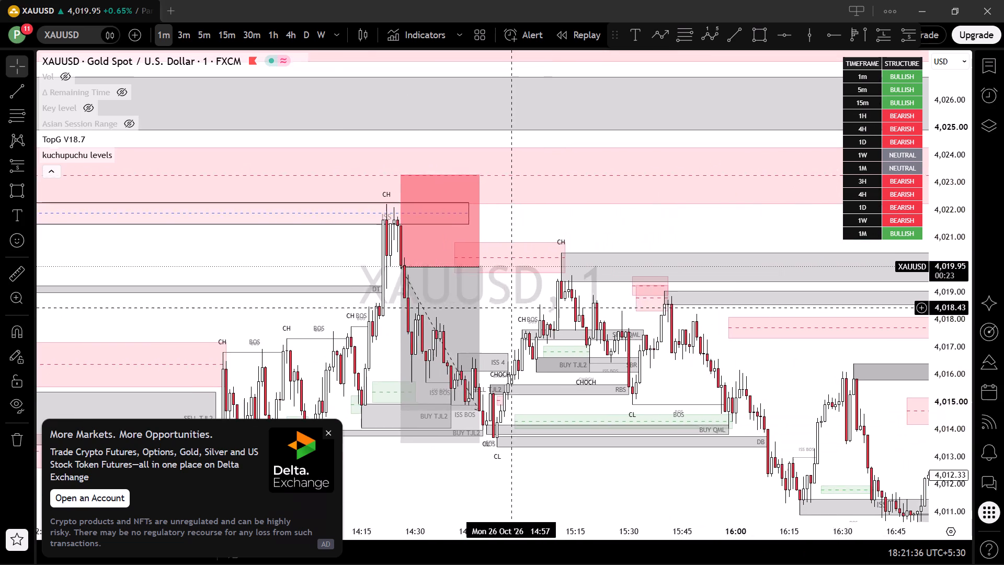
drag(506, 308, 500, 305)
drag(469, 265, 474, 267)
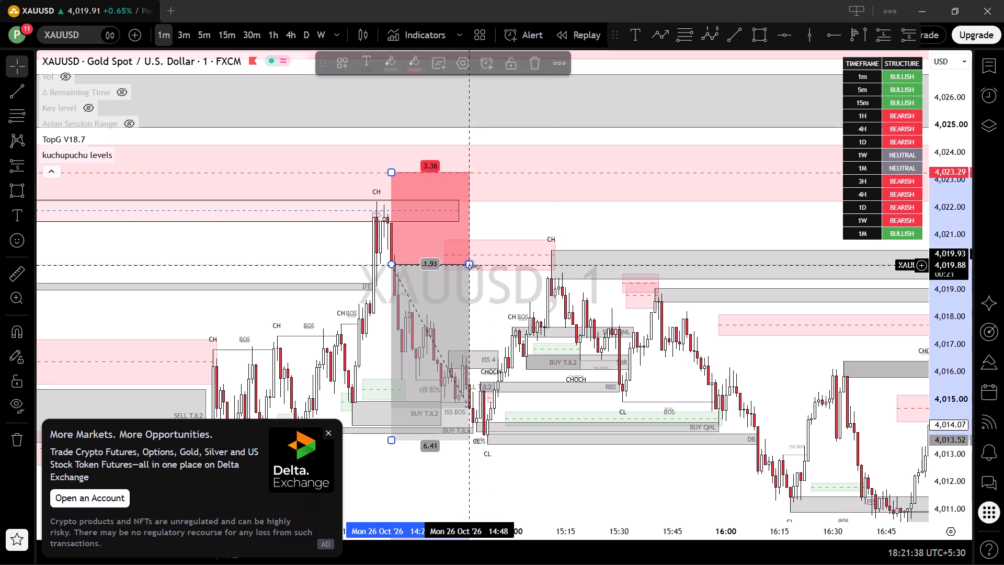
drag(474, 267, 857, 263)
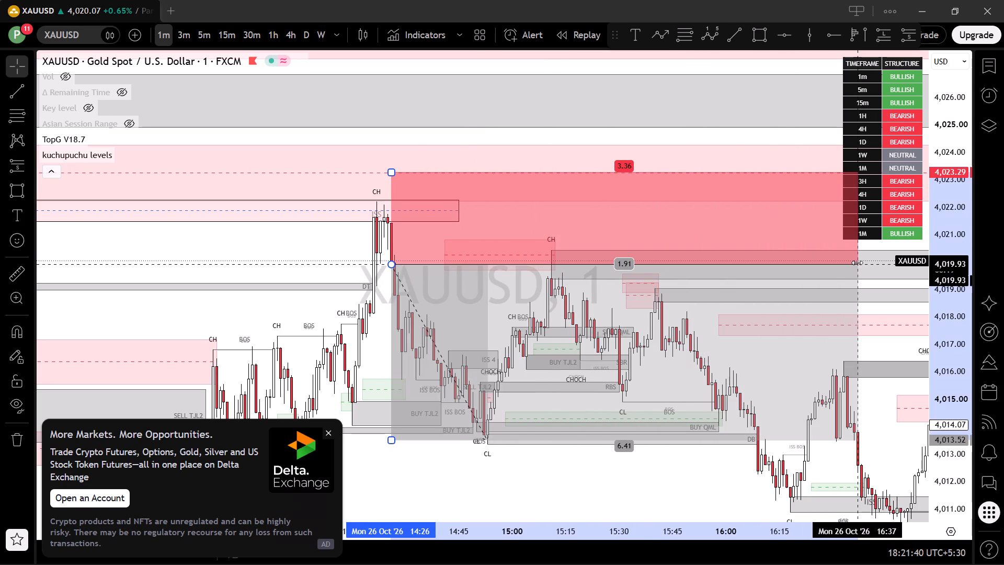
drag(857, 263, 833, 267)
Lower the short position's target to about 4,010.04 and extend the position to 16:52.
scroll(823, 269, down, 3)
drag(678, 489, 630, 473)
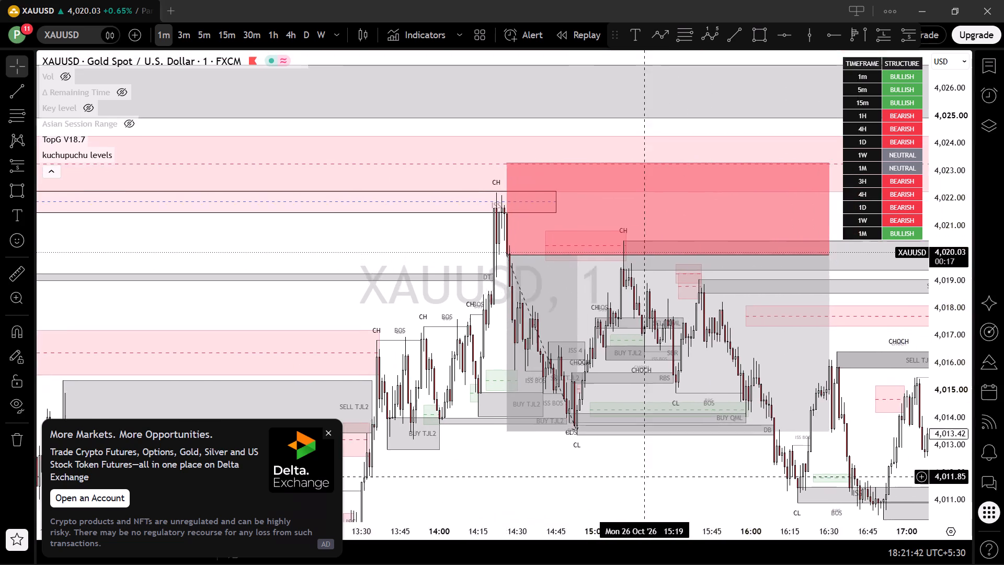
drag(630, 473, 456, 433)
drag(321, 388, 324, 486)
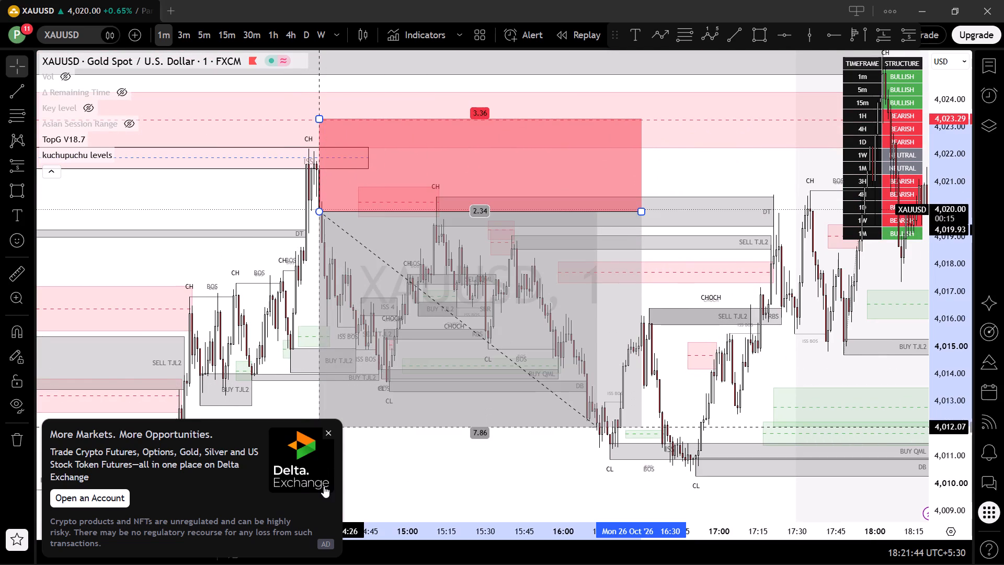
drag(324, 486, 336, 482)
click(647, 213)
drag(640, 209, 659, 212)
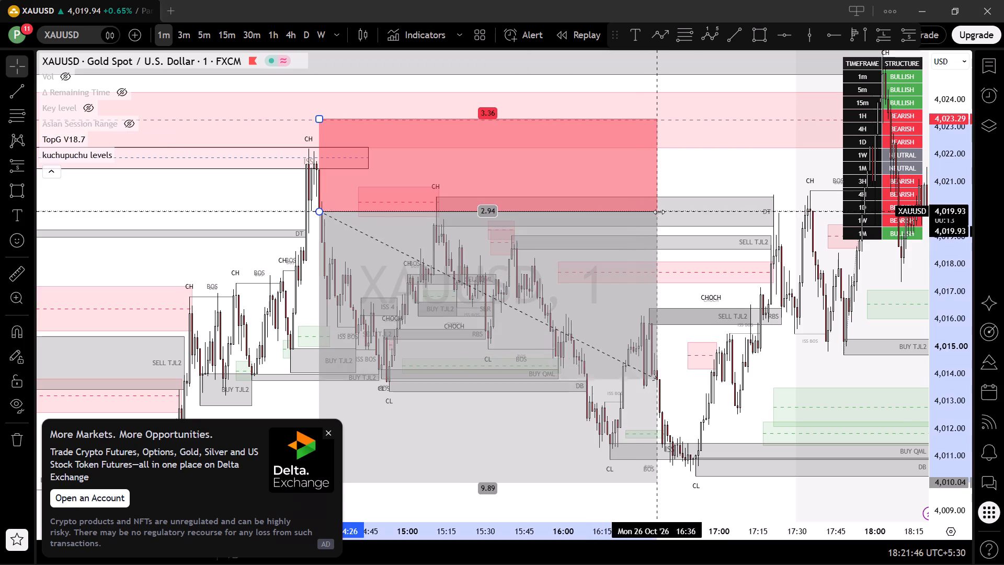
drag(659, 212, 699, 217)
Dismiss the advertisement and its upgrade offer, and set the short position's target to about 4,010.40.
click(329, 433)
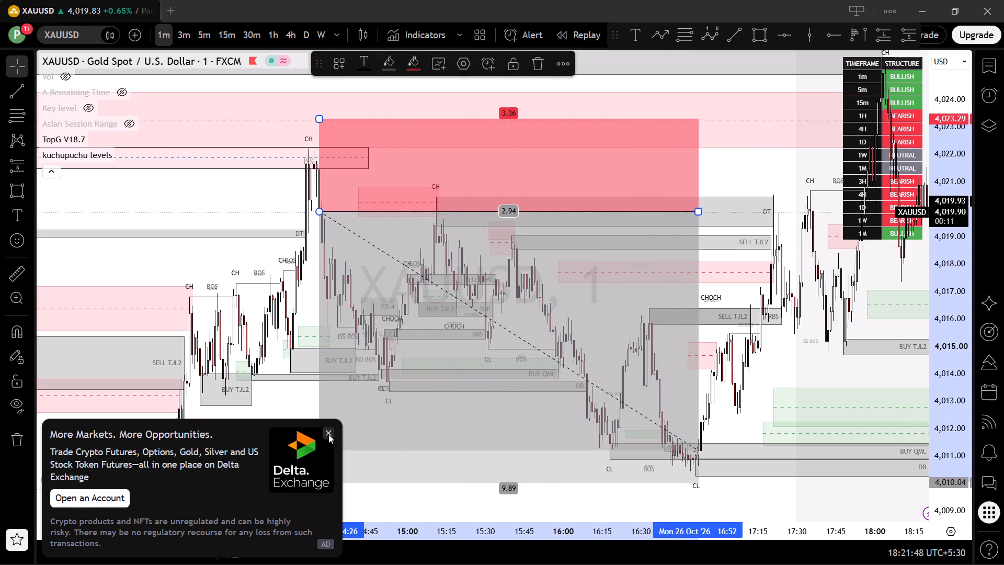
drag(318, 481, 326, 472)
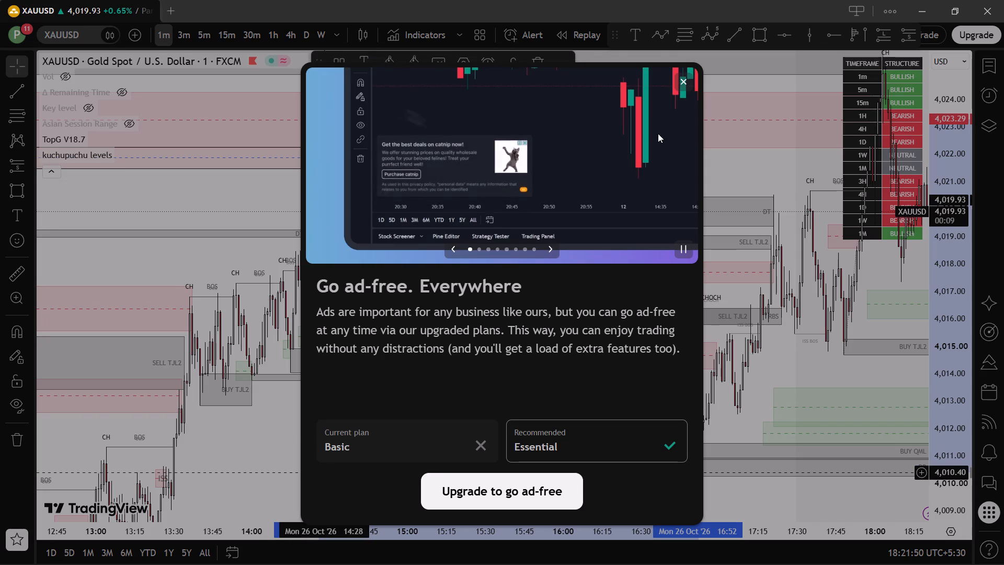
click(686, 83)
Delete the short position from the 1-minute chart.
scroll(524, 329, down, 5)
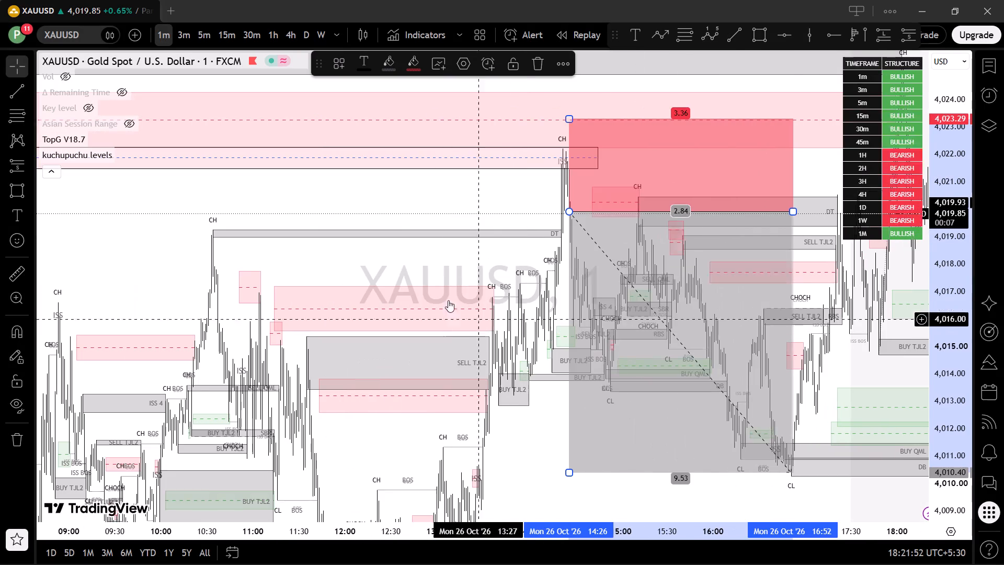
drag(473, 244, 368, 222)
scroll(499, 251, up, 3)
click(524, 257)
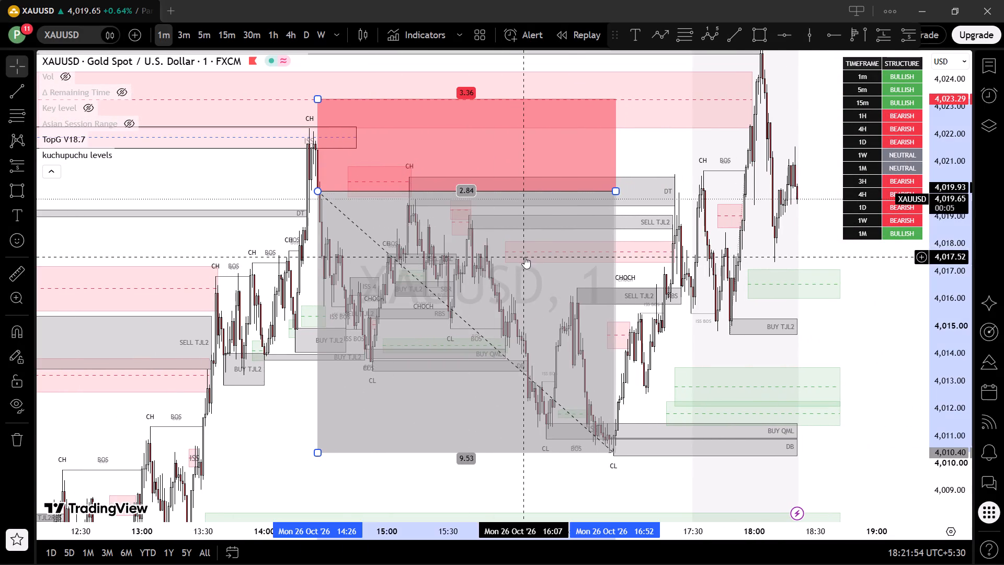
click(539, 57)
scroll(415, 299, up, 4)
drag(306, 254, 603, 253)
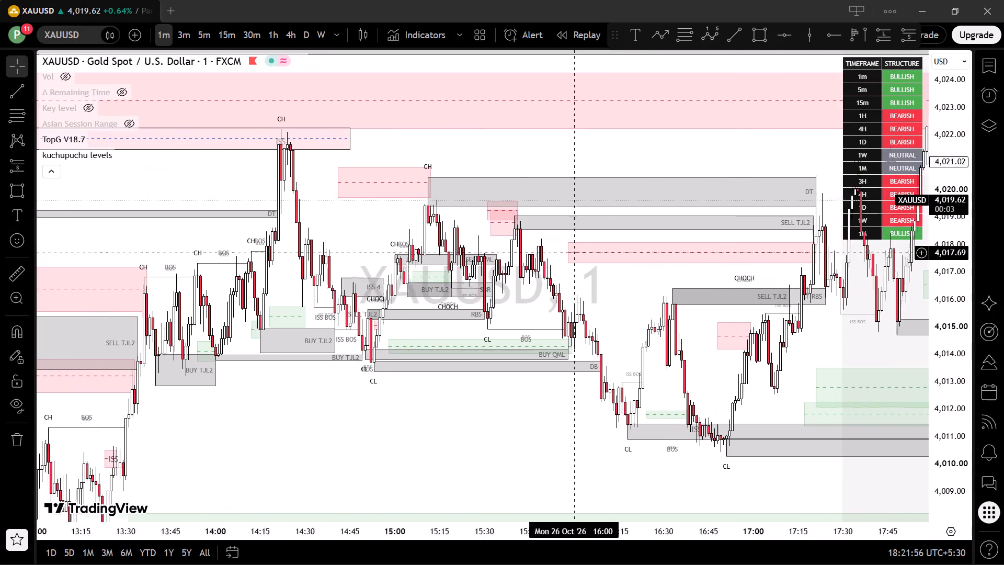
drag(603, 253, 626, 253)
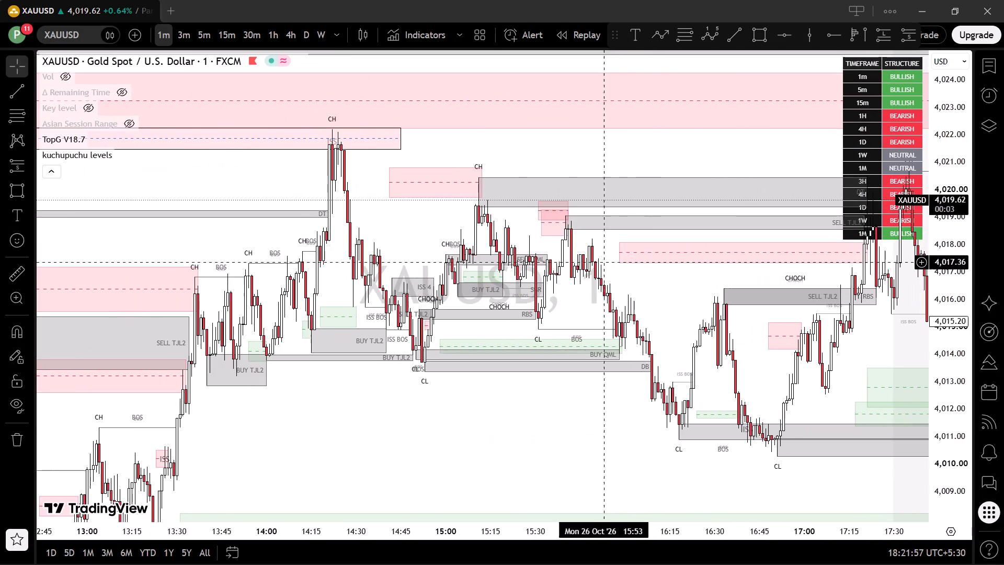
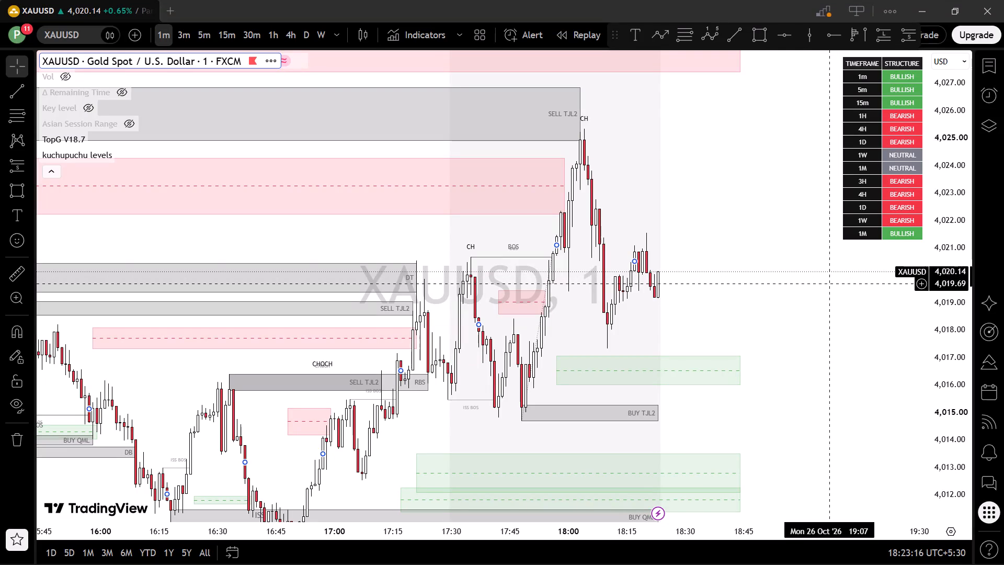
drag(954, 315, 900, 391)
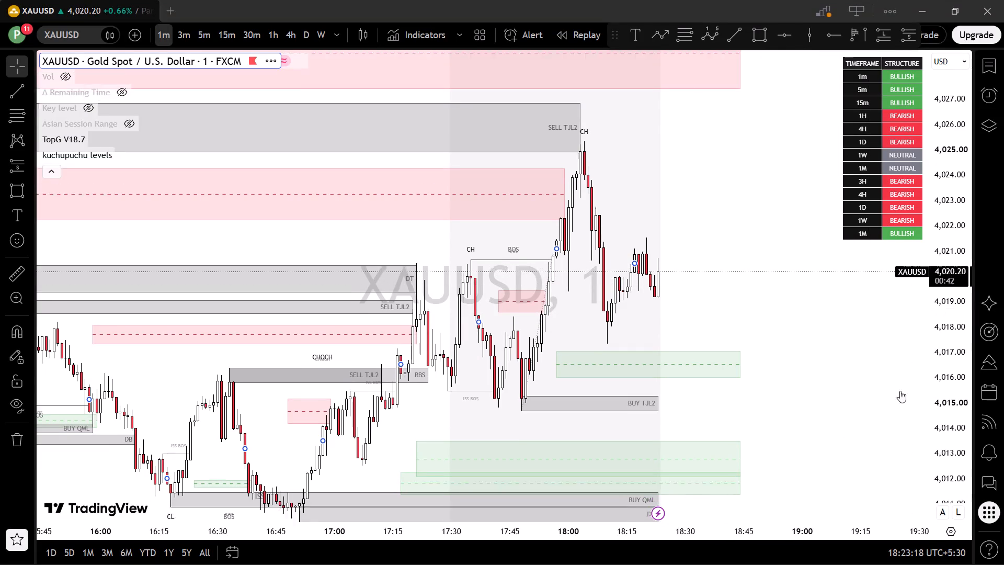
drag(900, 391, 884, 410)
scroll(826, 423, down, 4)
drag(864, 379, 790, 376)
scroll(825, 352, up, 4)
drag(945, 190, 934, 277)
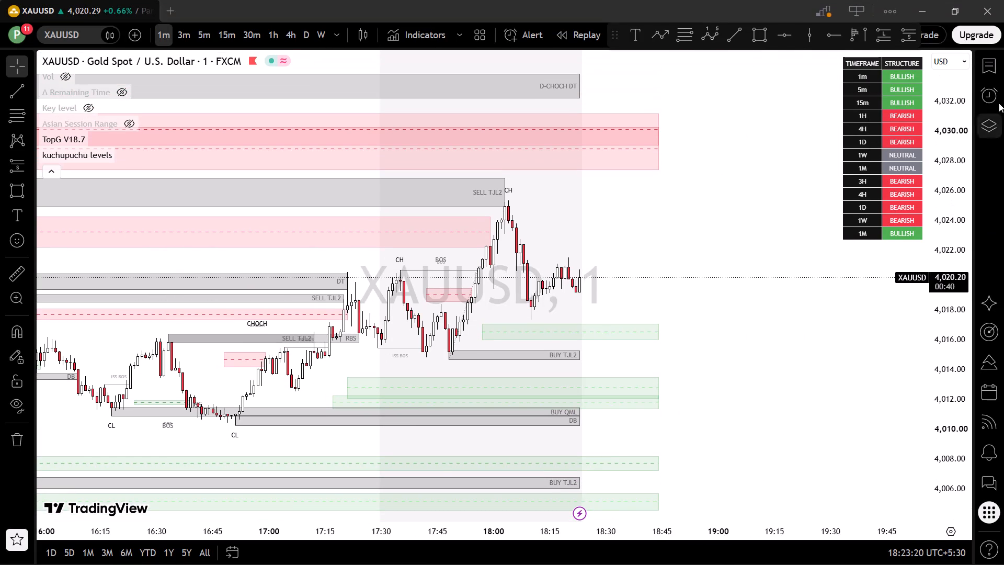
Switch the chart from gold to the flagged NAS100 symbol in the watchlist and set the 15-minute timeframe.
click(992, 62)
scroll(902, 327, down, 9)
click(887, 475)
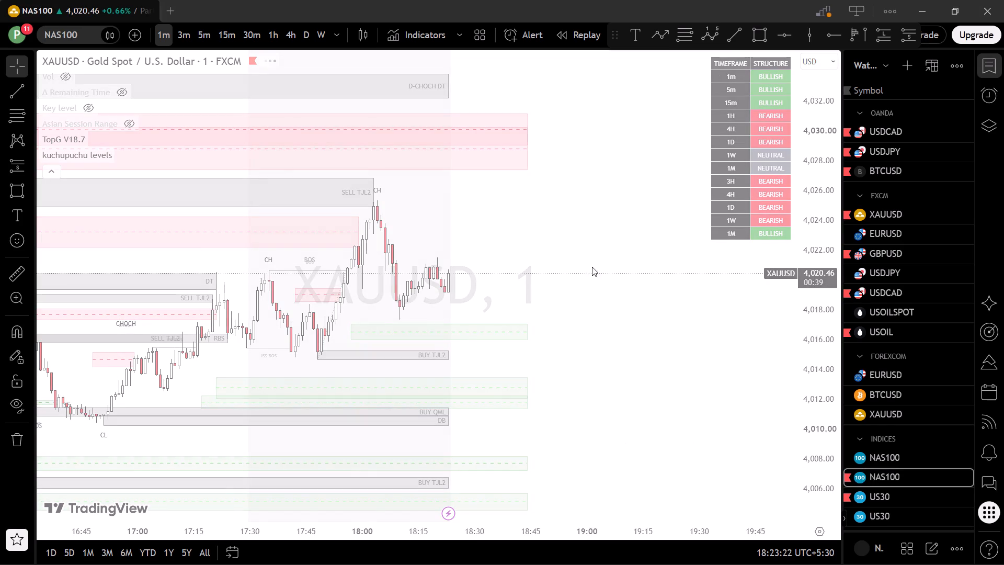
scroll(584, 278, down, 4)
click(230, 30)
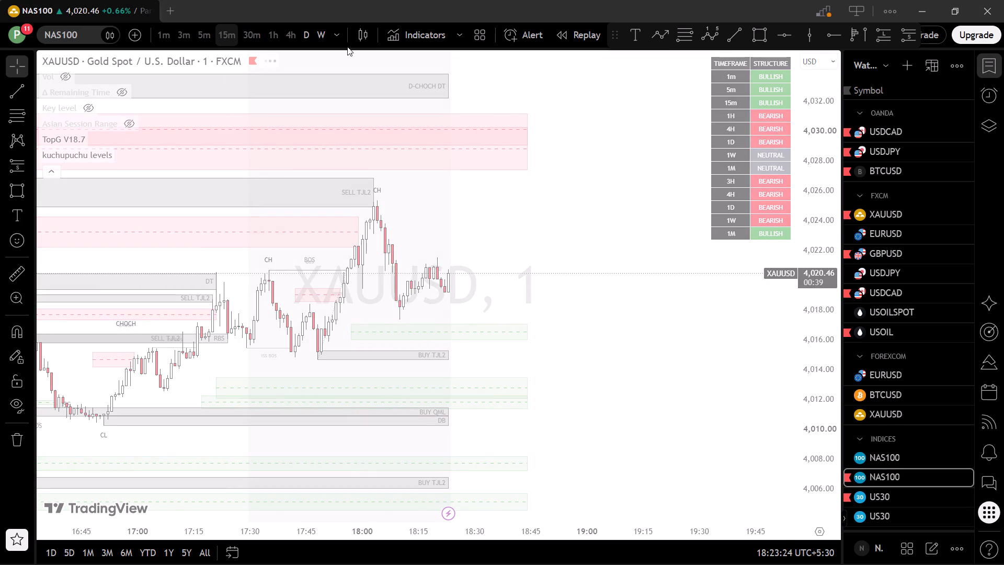
scroll(707, 359, up, 1)
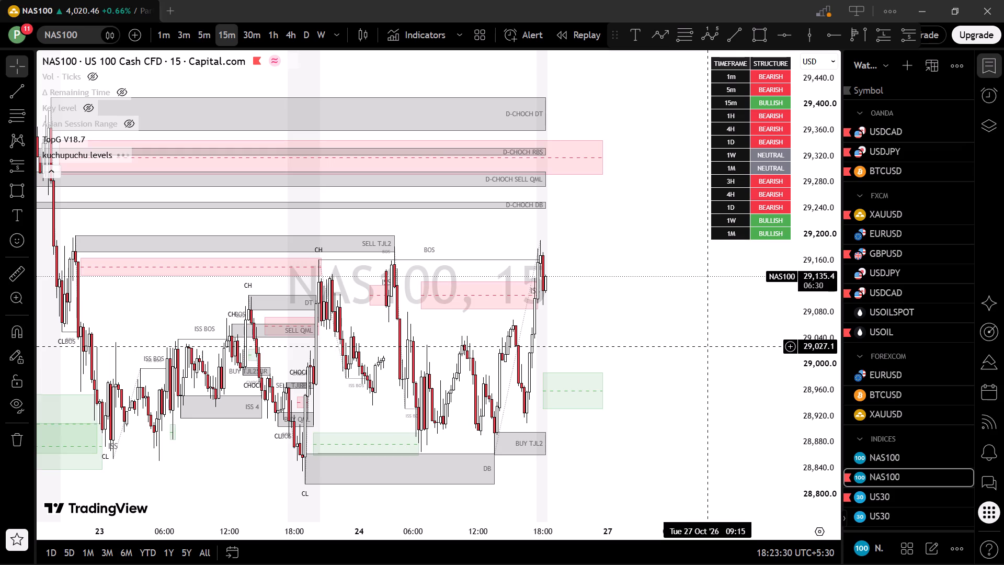
click(1001, 65)
Examine the NAS100 15-minute chart's recent price action and the supply and demand zones around the current price.
scroll(718, 379, up, 8)
drag(578, 410, 791, 379)
scroll(824, 373, up, 1)
drag(755, 300, 779, 284)
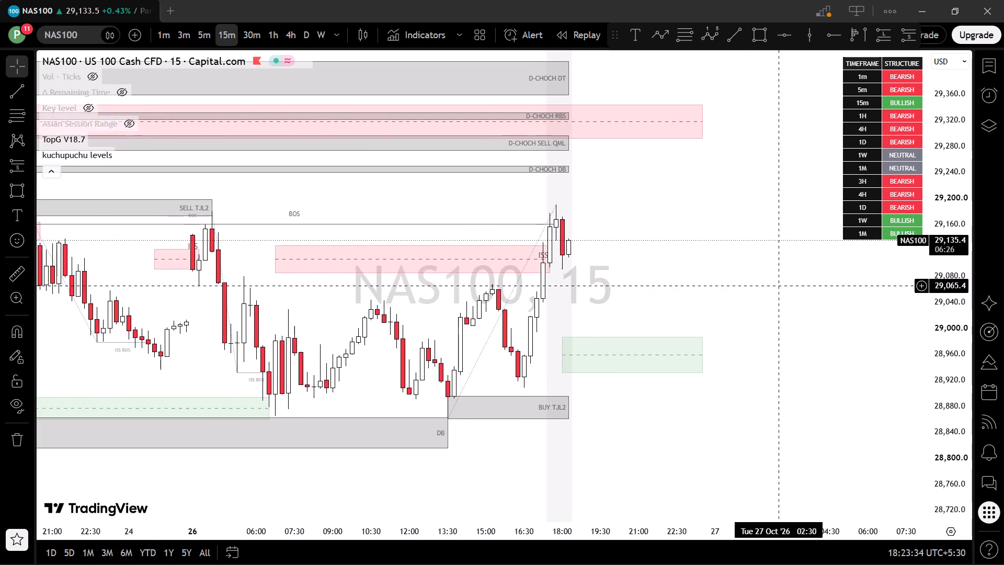
drag(779, 284, 777, 281)
scroll(721, 286, down, 4)
drag(835, 326, 749, 195)
scroll(771, 268, up, 3)
drag(719, 315, 746, 340)
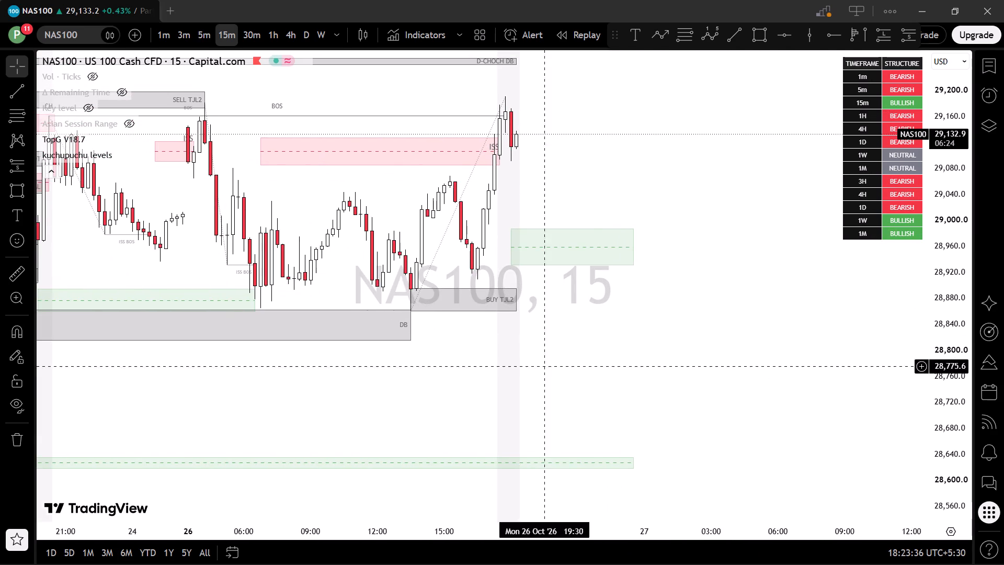
drag(459, 379, 535, 382)
drag(496, 333, 611, 371)
scroll(575, 377, down, 3)
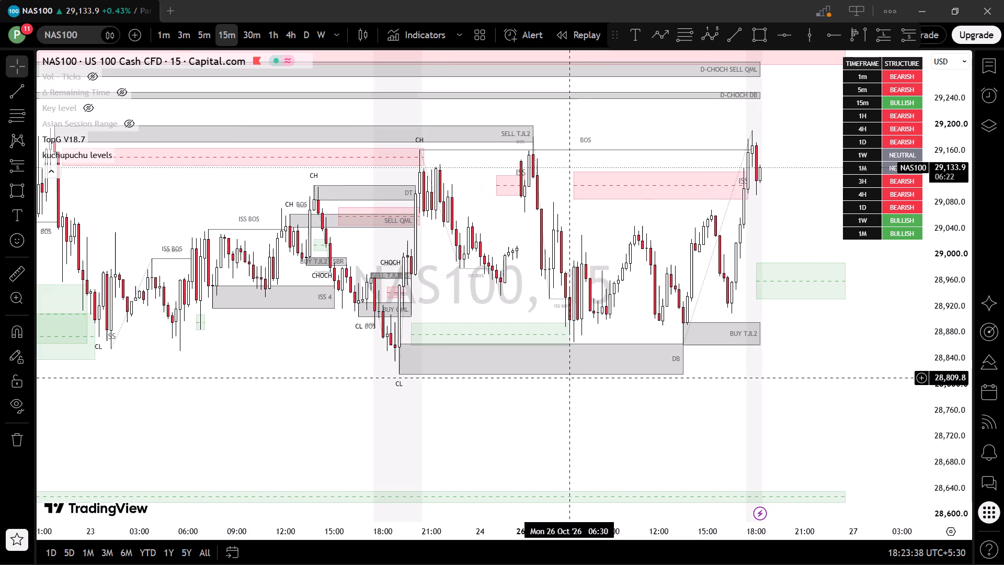
drag(658, 365, 482, 368)
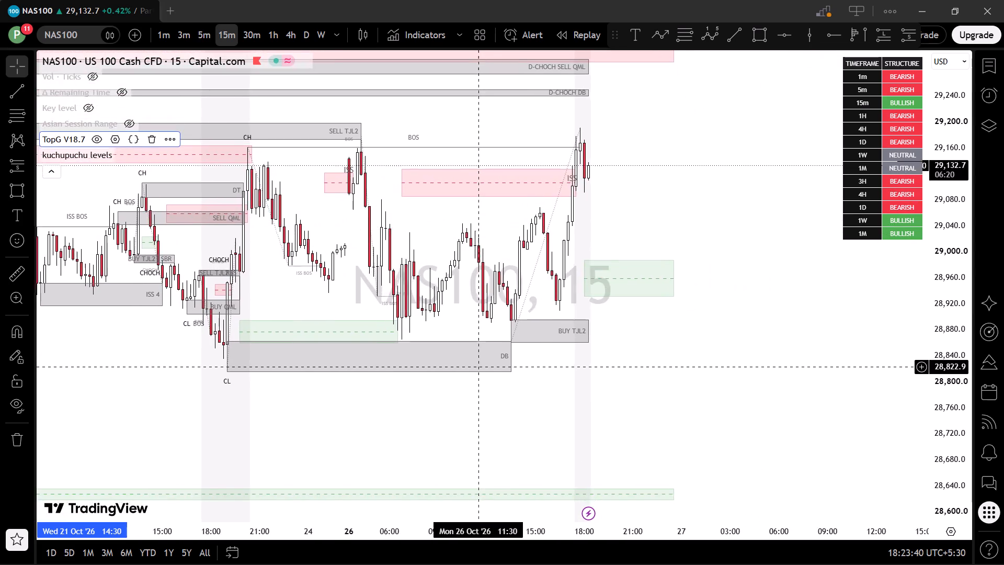
drag(482, 368, 637, 449)
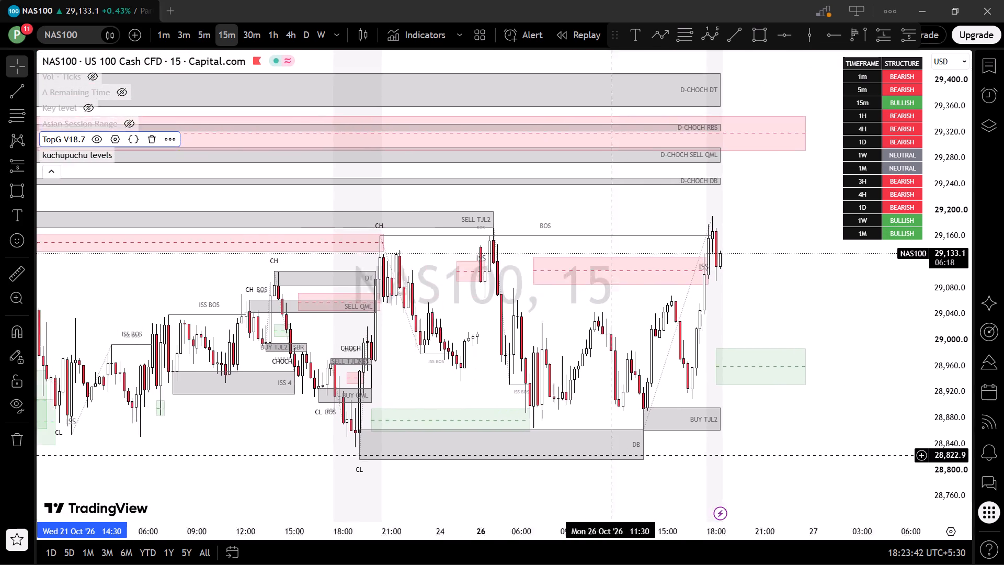
drag(637, 449, 502, 363)
scroll(499, 389, down, 5)
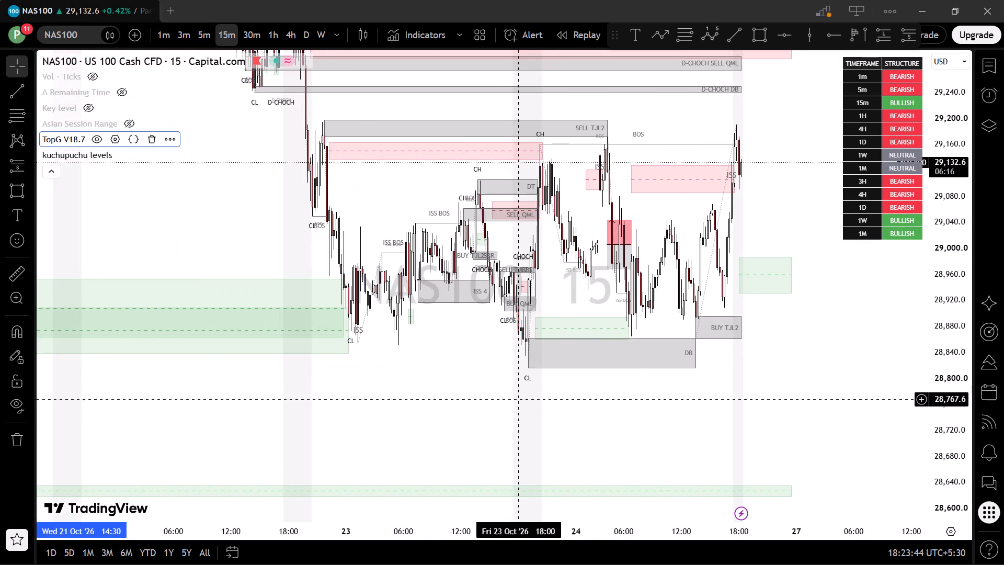
drag(444, 381, 372, 467)
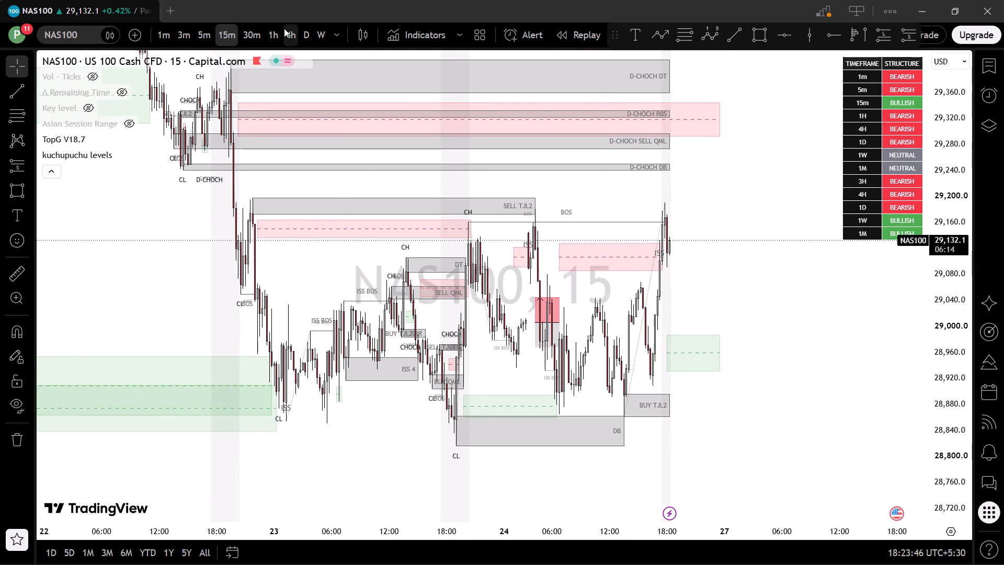
Switch NAS100 to the 1-hour timeframe and examine the price swings since 22 October.
click(274, 28)
scroll(470, 260, up, 10)
scroll(614, 339, up, 4)
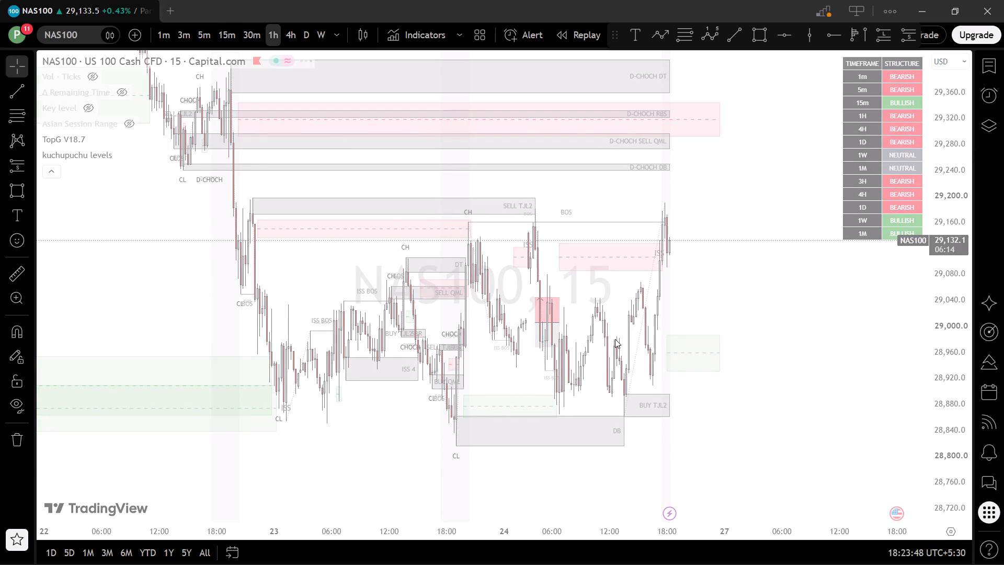
scroll(724, 342, up, 2)
drag(908, 280, 908, 340)
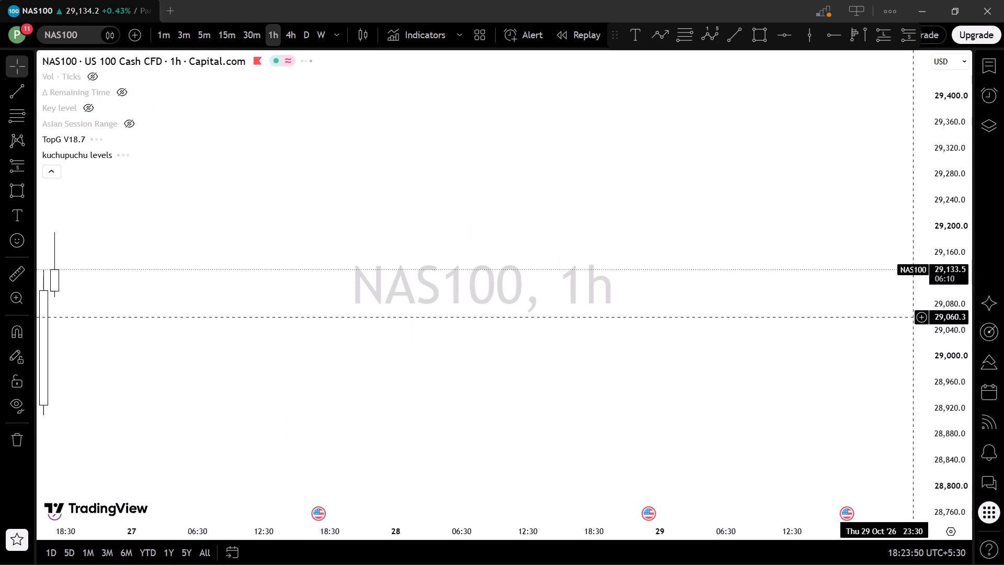
drag(908, 340, 934, 318)
drag(972, 296, 860, 522)
scroll(510, 323, down, 9)
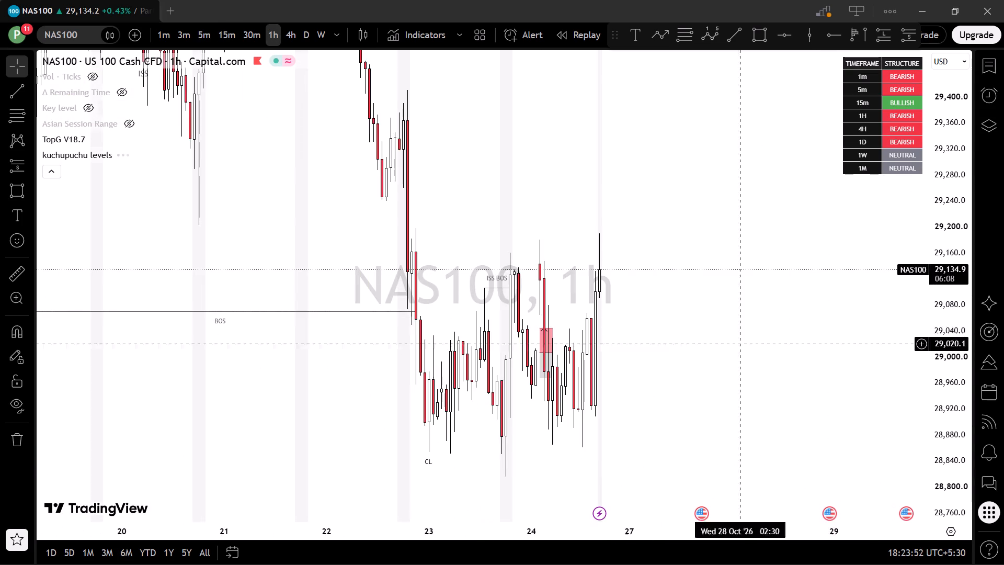
drag(943, 302, 930, 529)
scroll(738, 430, up, 4)
drag(528, 383, 710, 433)
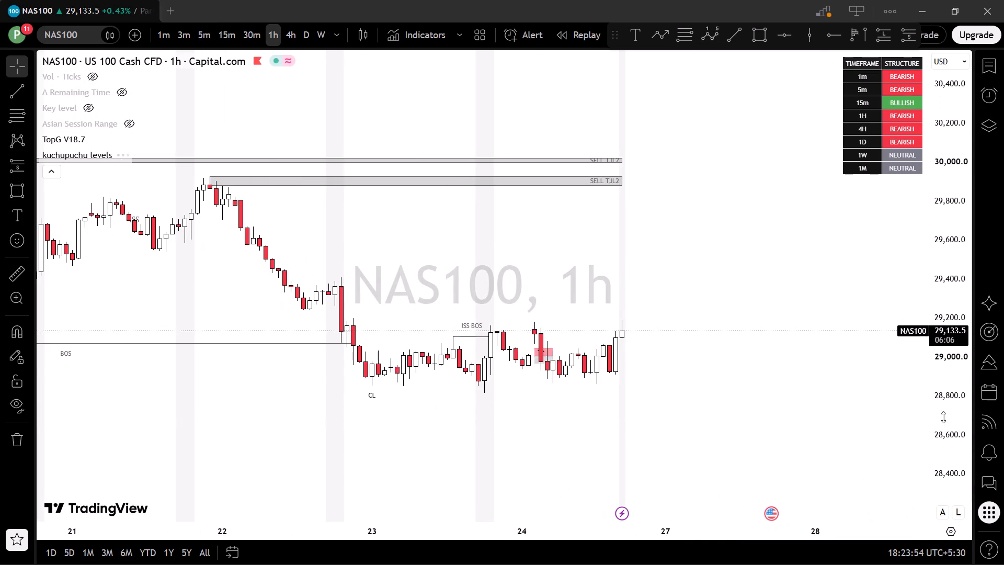
drag(943, 417, 904, 128)
drag(801, 267, 755, 99)
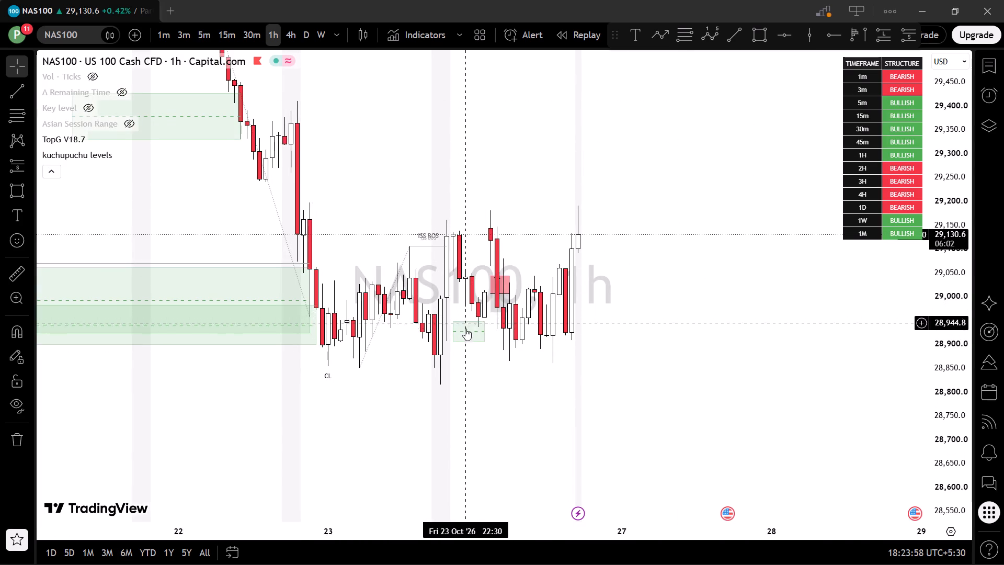
Draw a Fibonacci retracement on the 1-hour chart from the CL swing low at 28,850.1 up to 29,105.2.
click(684, 32)
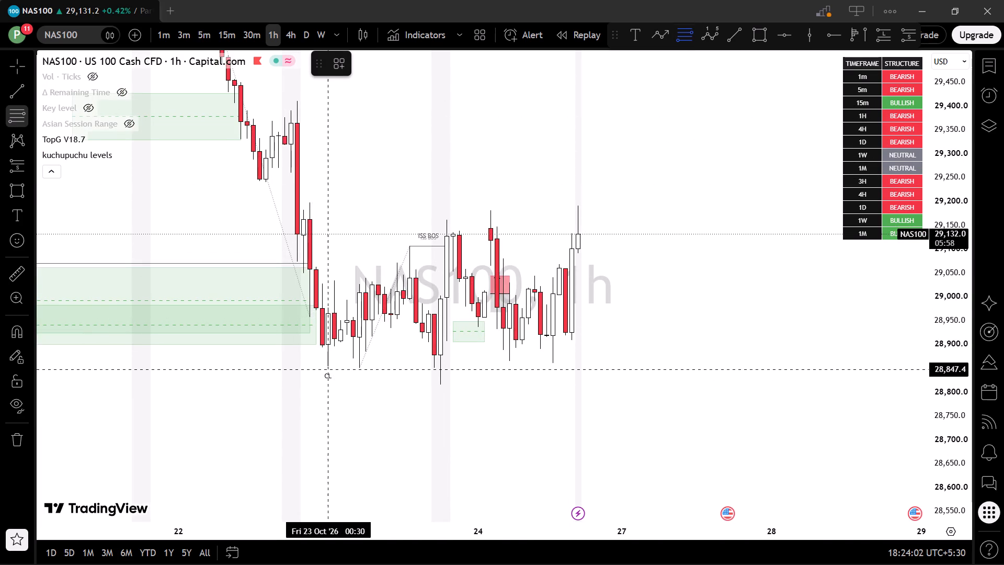
click(331, 368)
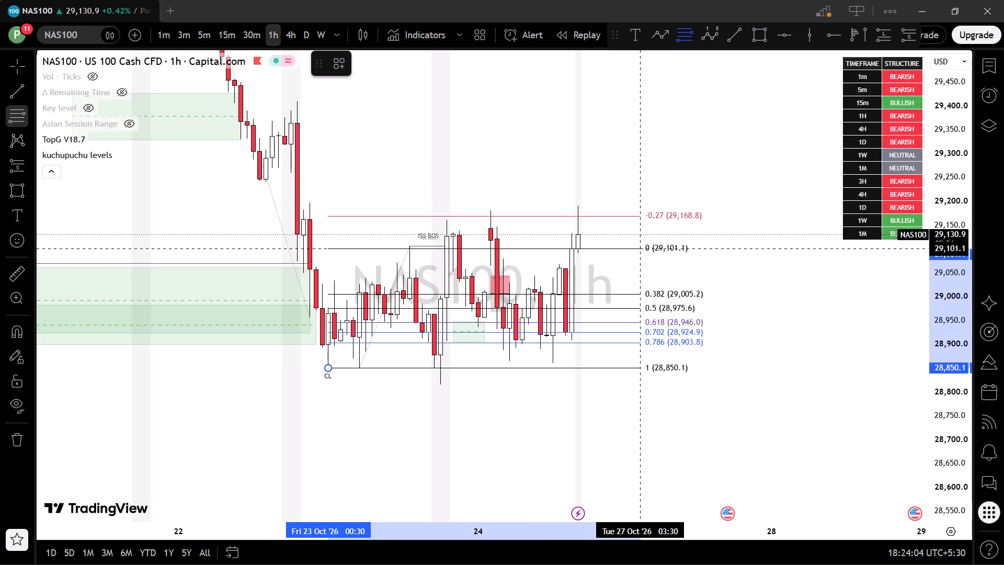
click(646, 246)
click(746, 397)
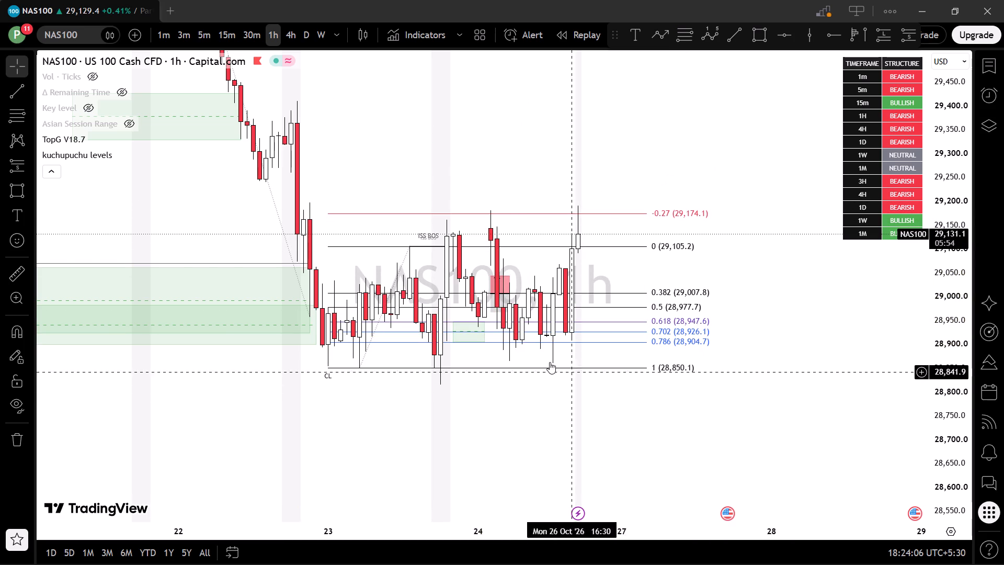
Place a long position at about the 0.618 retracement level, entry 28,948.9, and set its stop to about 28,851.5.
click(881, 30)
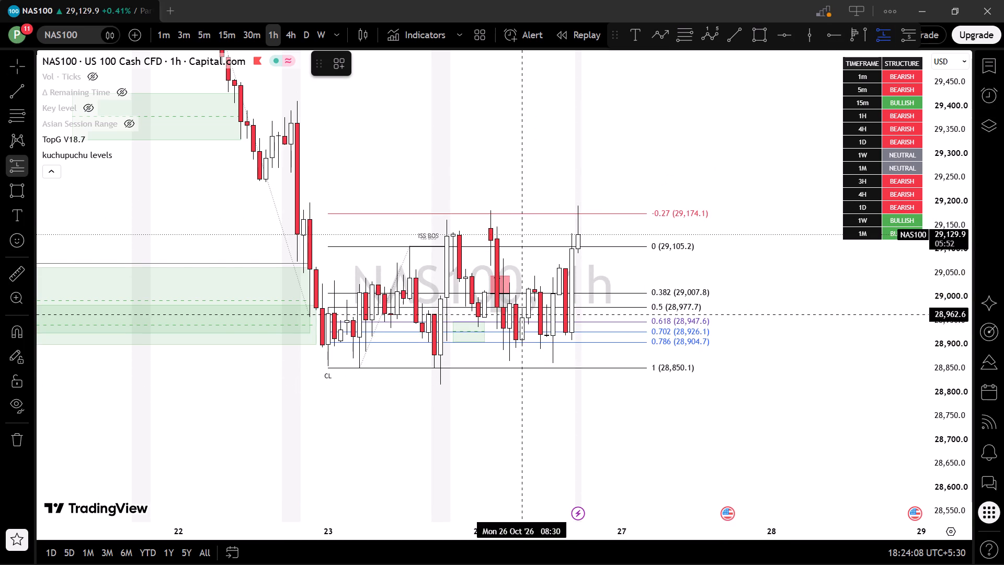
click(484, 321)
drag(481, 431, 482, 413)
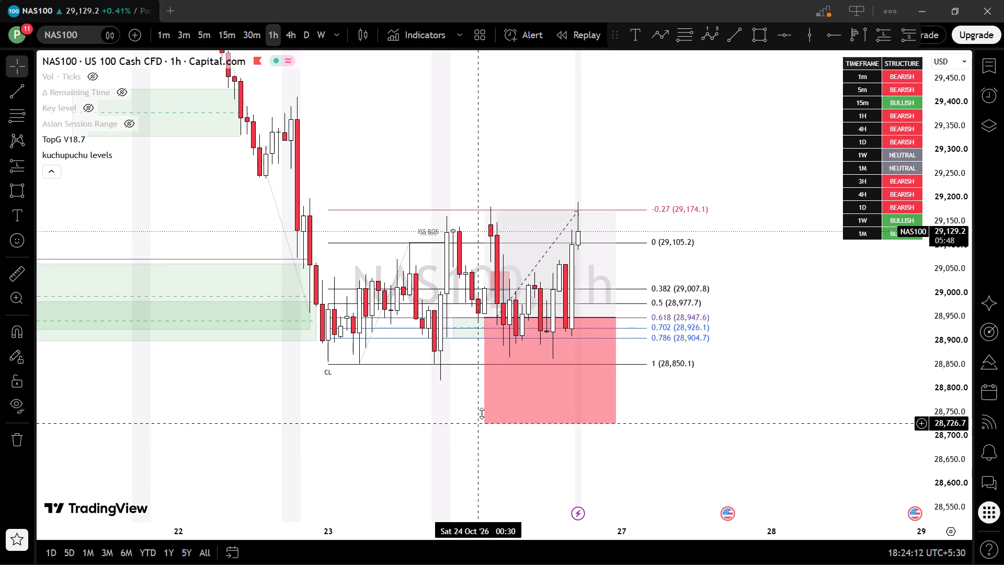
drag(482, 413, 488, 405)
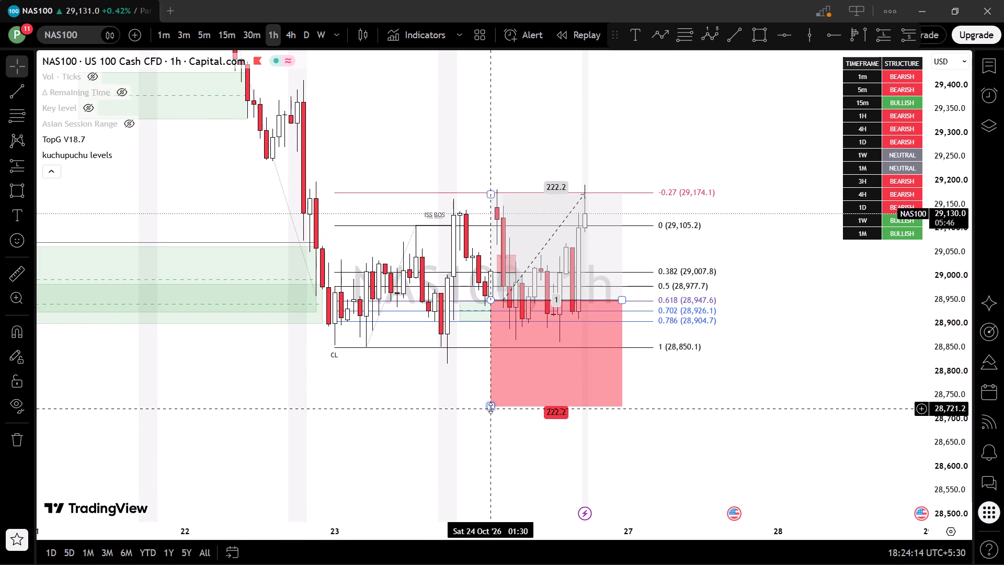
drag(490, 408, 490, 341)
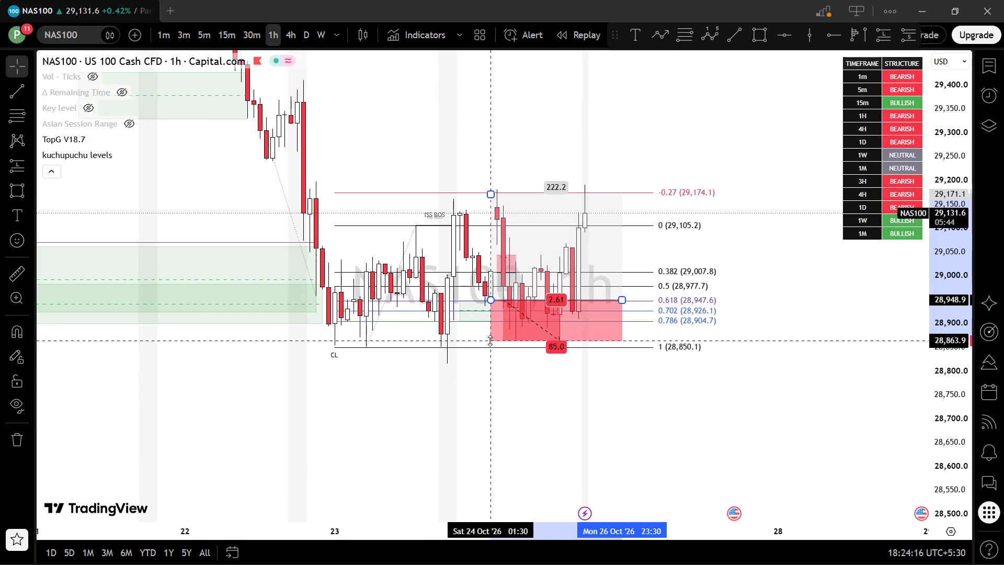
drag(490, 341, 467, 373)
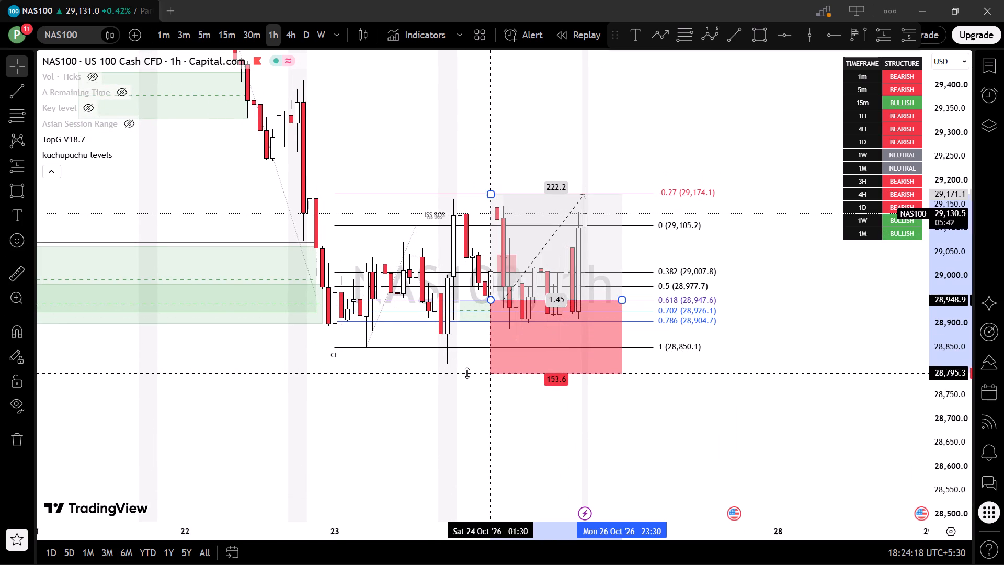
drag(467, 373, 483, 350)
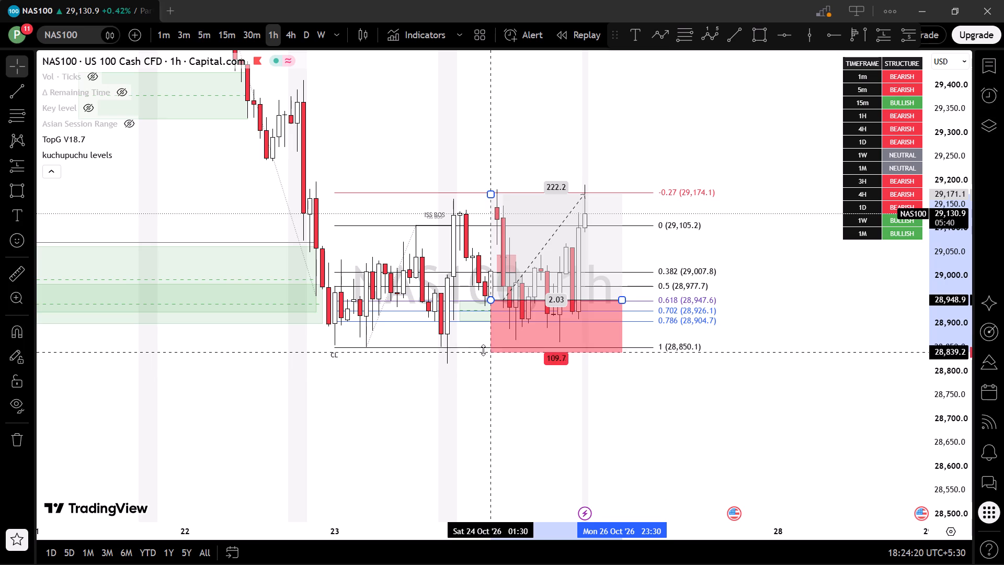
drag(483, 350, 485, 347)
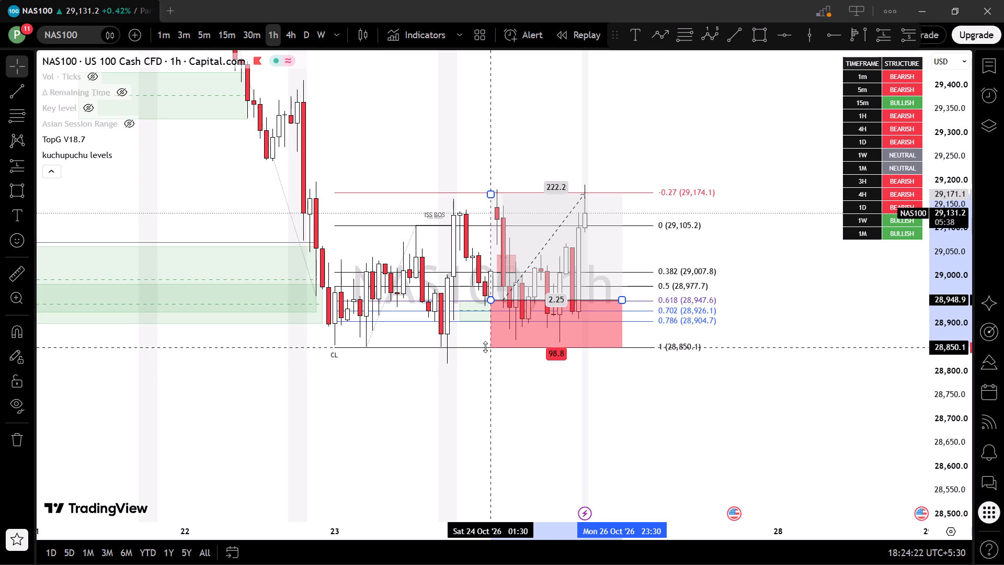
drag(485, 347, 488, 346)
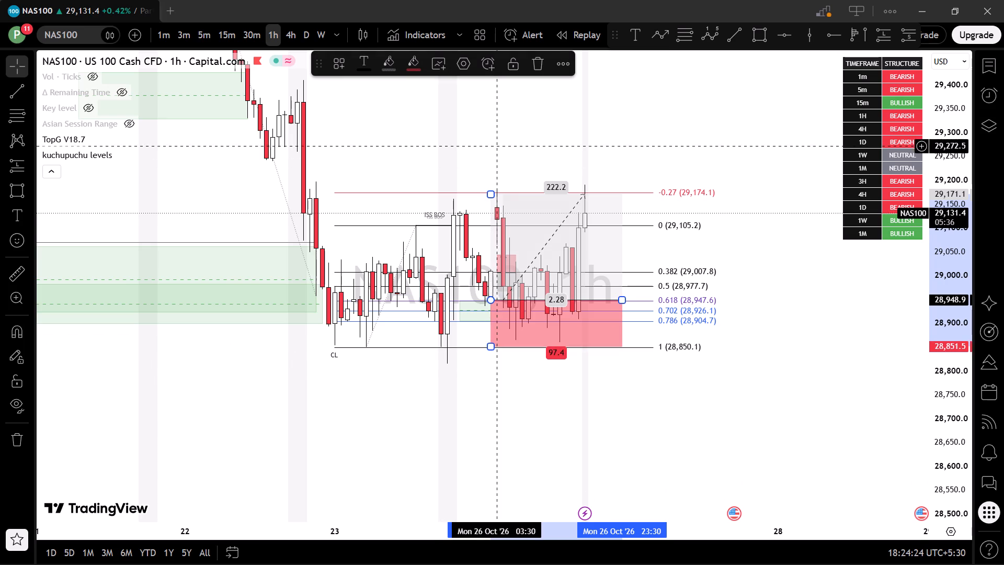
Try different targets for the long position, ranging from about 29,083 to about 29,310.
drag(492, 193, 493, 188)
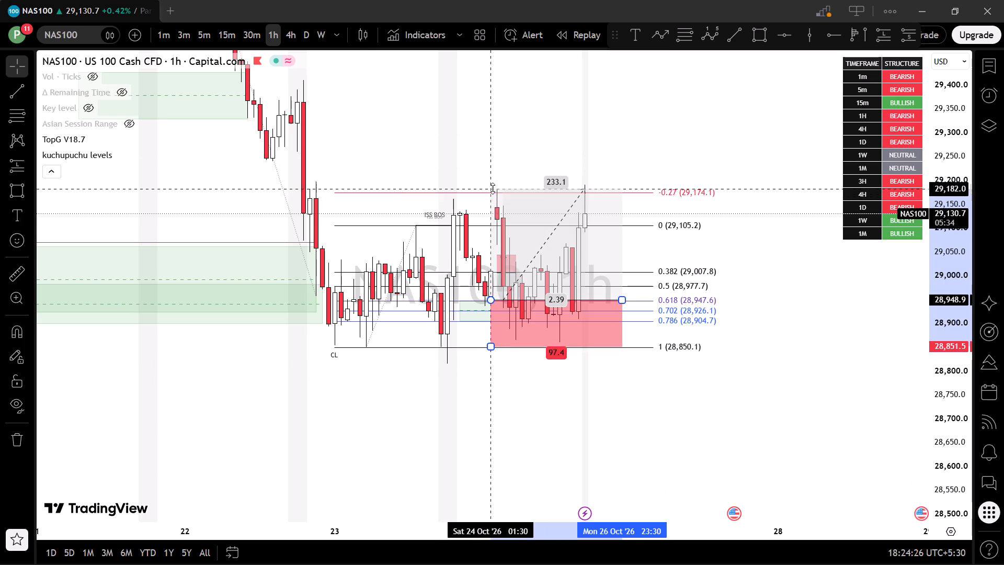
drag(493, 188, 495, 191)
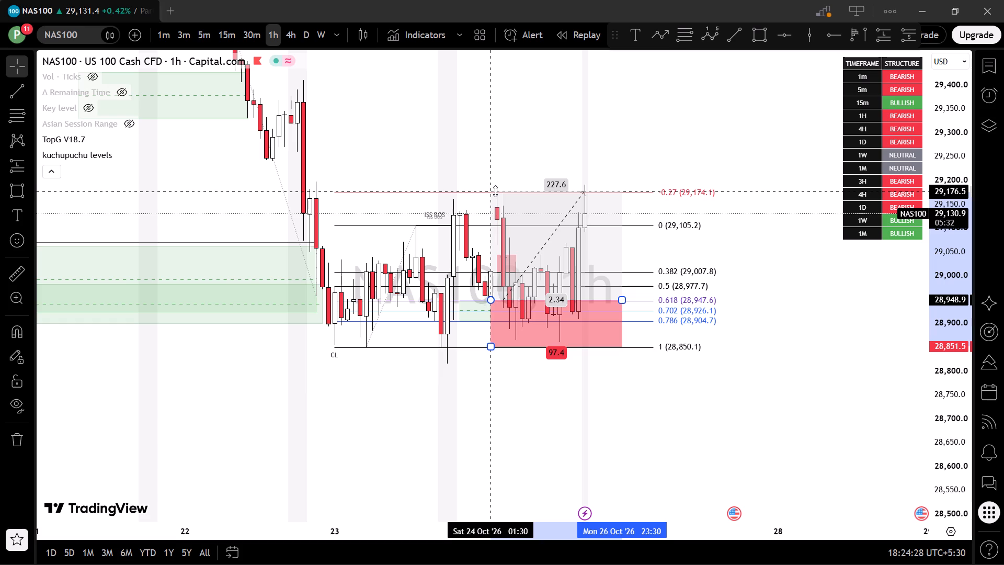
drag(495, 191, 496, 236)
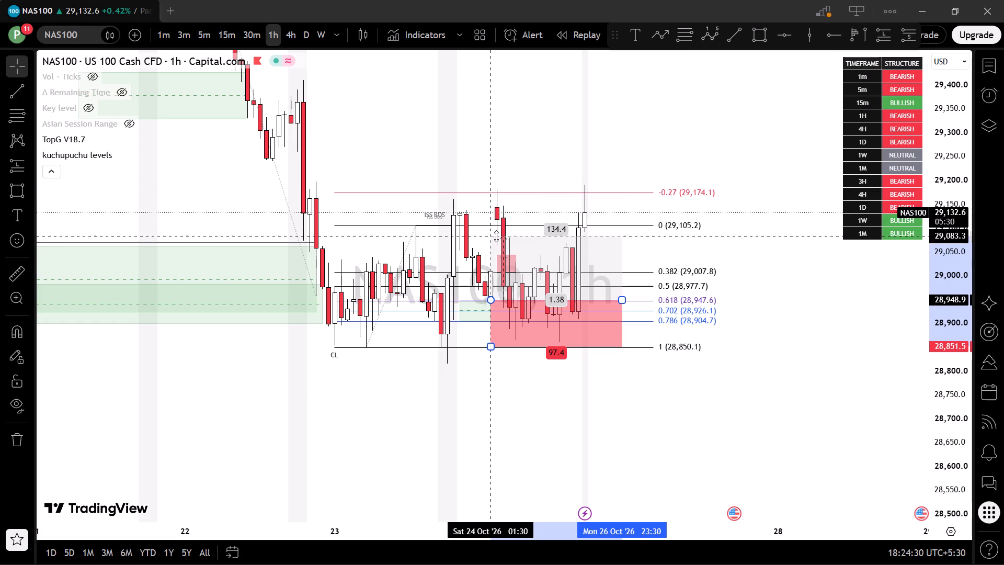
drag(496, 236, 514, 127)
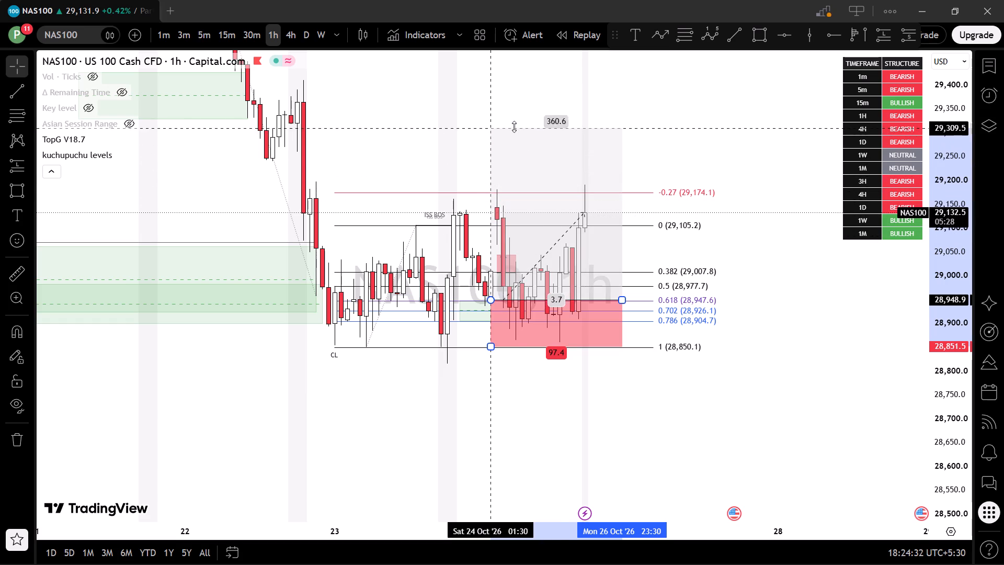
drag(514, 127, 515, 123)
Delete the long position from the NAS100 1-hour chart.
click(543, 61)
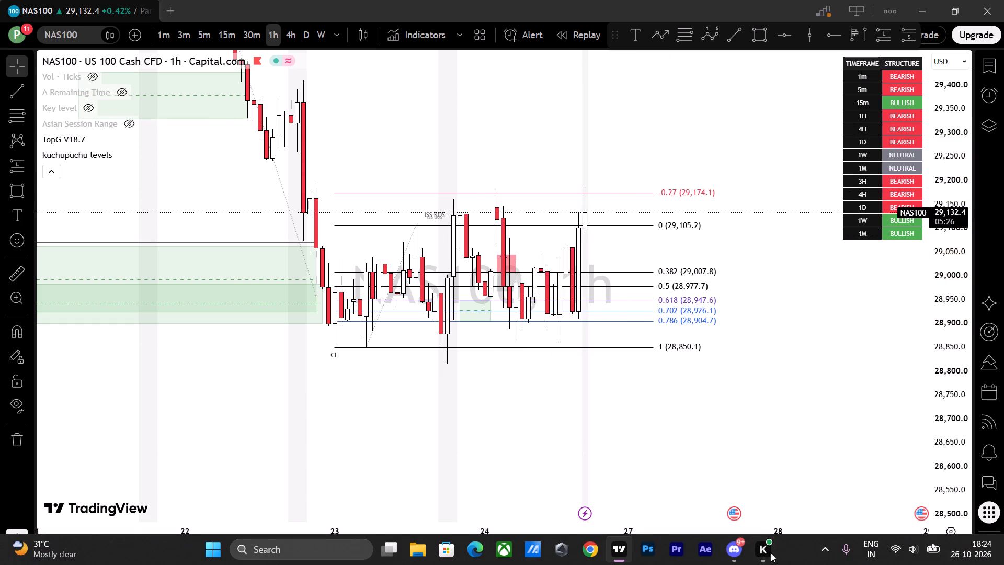
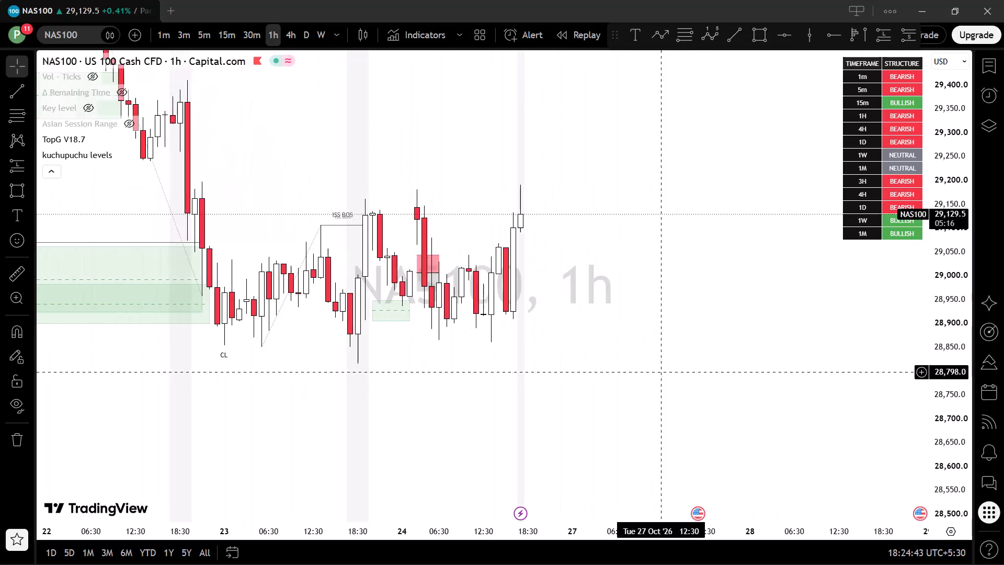
Delete the small short position drawn over the 24 October candles on the NAS100 1-hour chart.
drag(602, 362, 723, 354)
scroll(698, 383, up, 1)
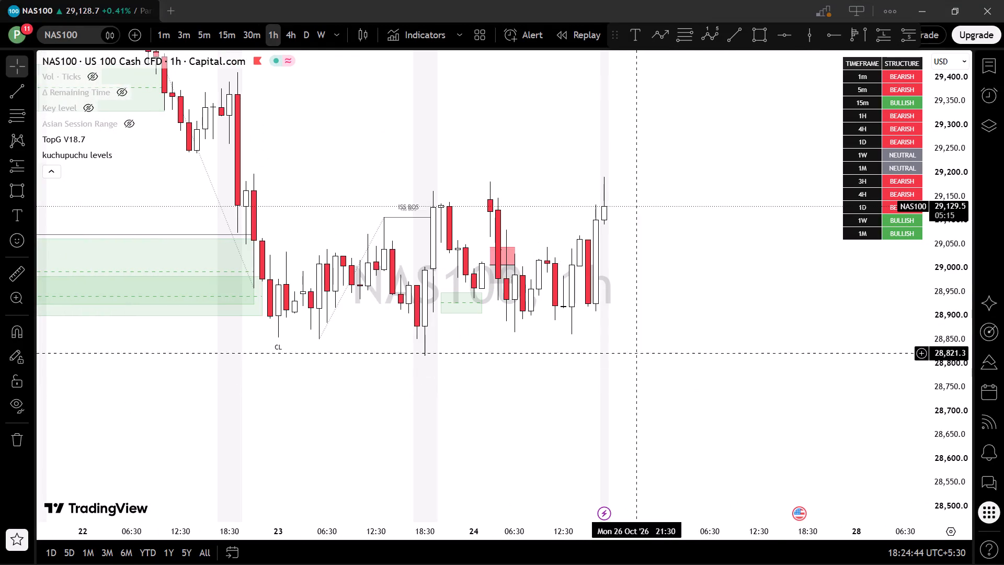
drag(608, 299, 718, 322)
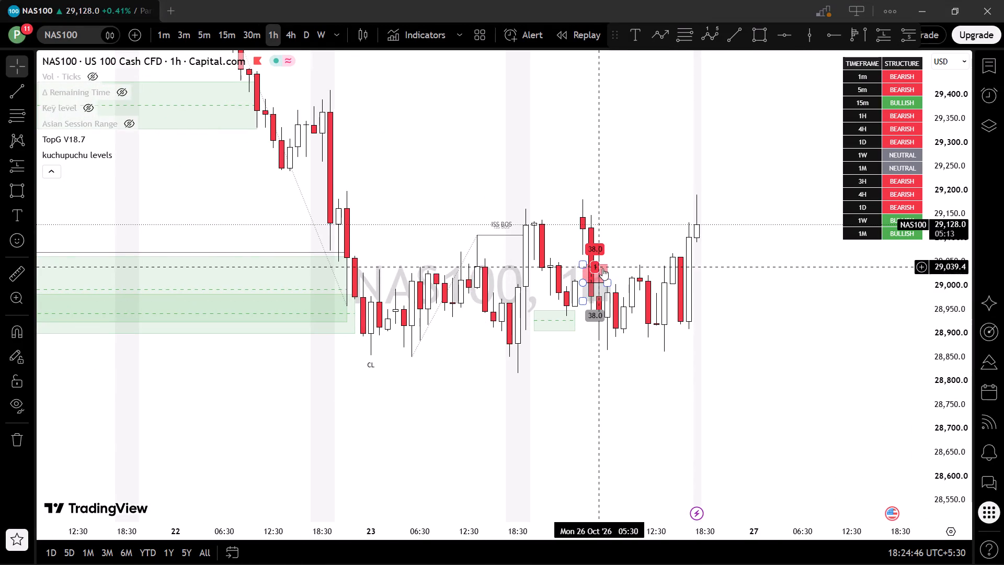
click(603, 276)
click(529, 64)
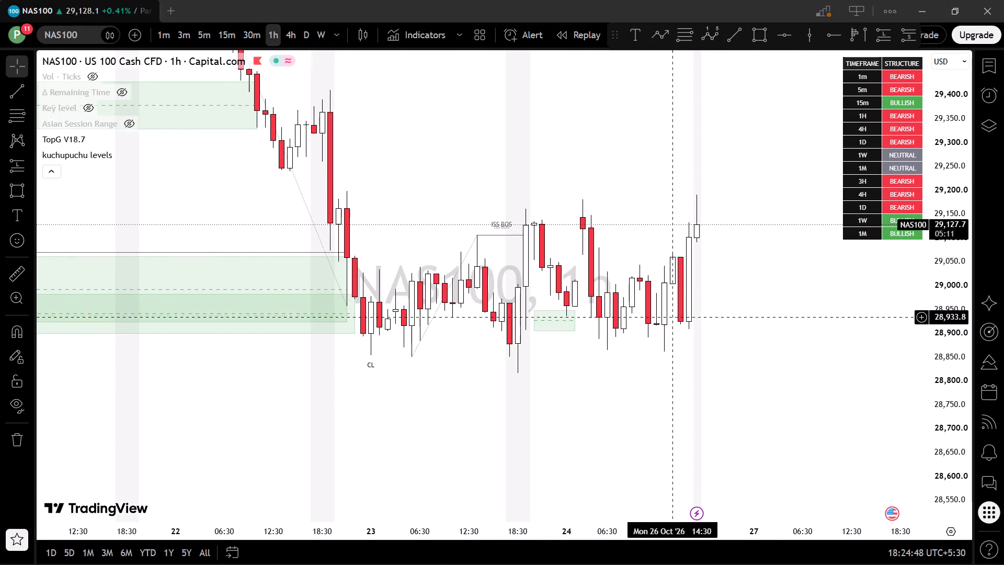
Examine the NAS100 1-hour price action from the earlier decline and demand zones to the latest candles and the red supply zone above.
scroll(667, 342, down, 3)
drag(926, 277, 930, 274)
drag(956, 309, 908, 236)
drag(882, 269, 735, 280)
scroll(687, 293, up, 1)
drag(684, 316, 713, 315)
drag(716, 318, 872, 440)
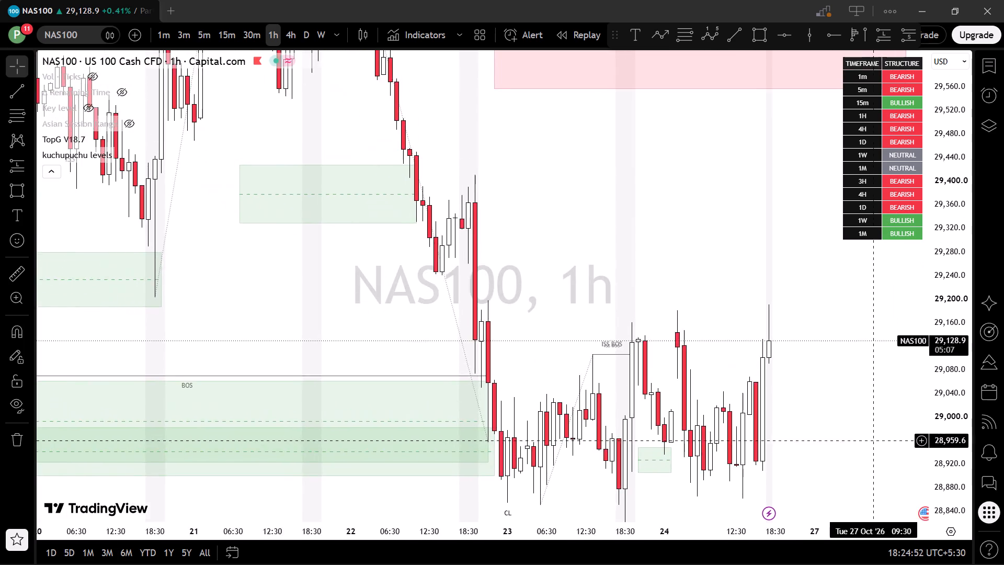
drag(872, 440, 738, 541)
drag(631, 221, 520, 118)
scroll(597, 243, up, 3)
drag(525, 253, 701, 263)
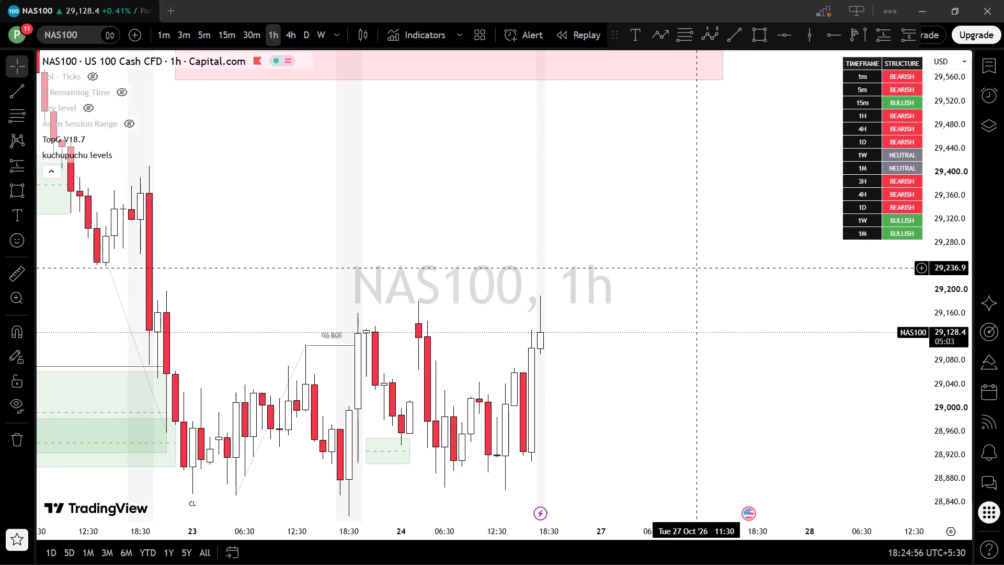
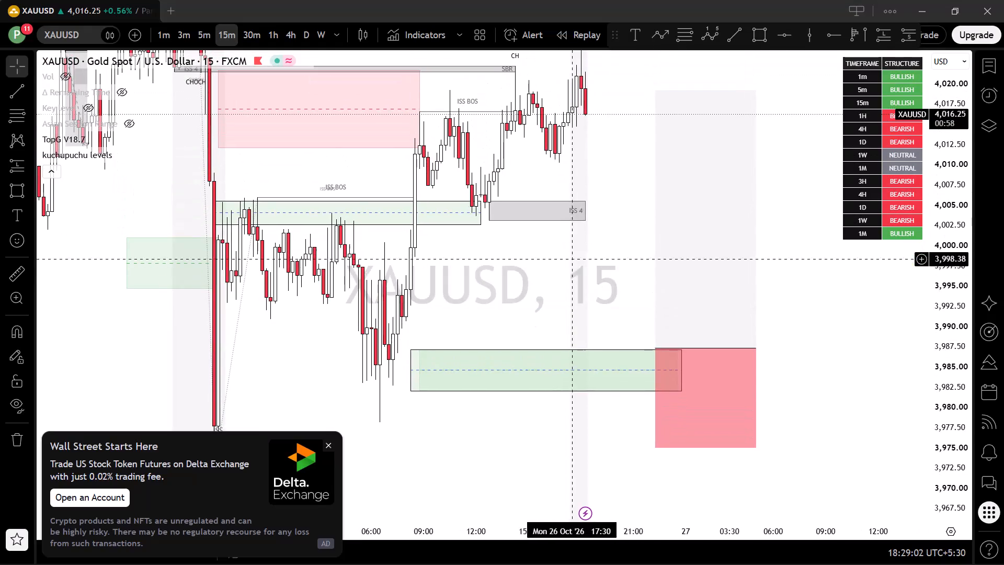
Switch the gold chart to the 1-hour timeframe and hide all drawings.
scroll(593, 274, up, 2)
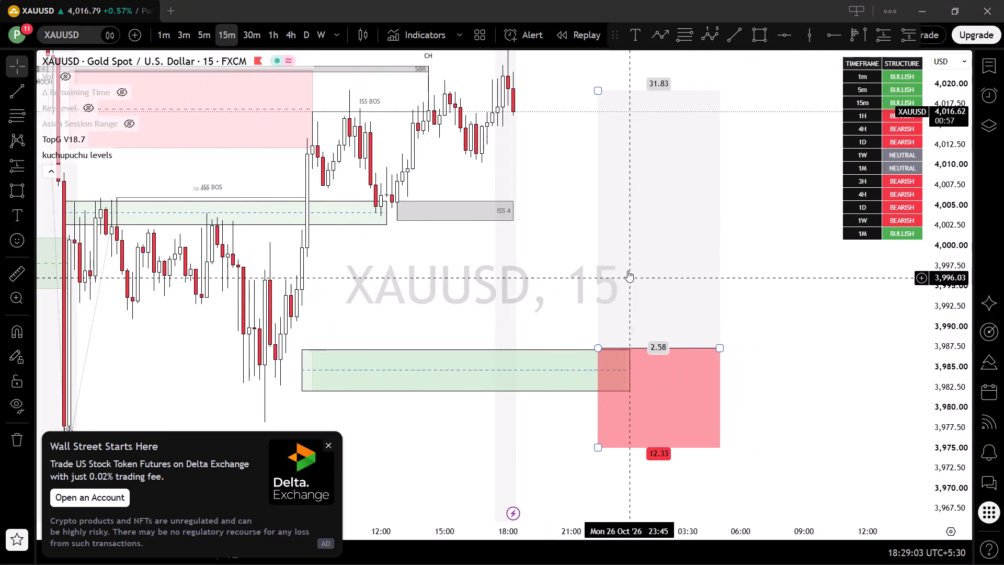
drag(589, 267, 606, 266)
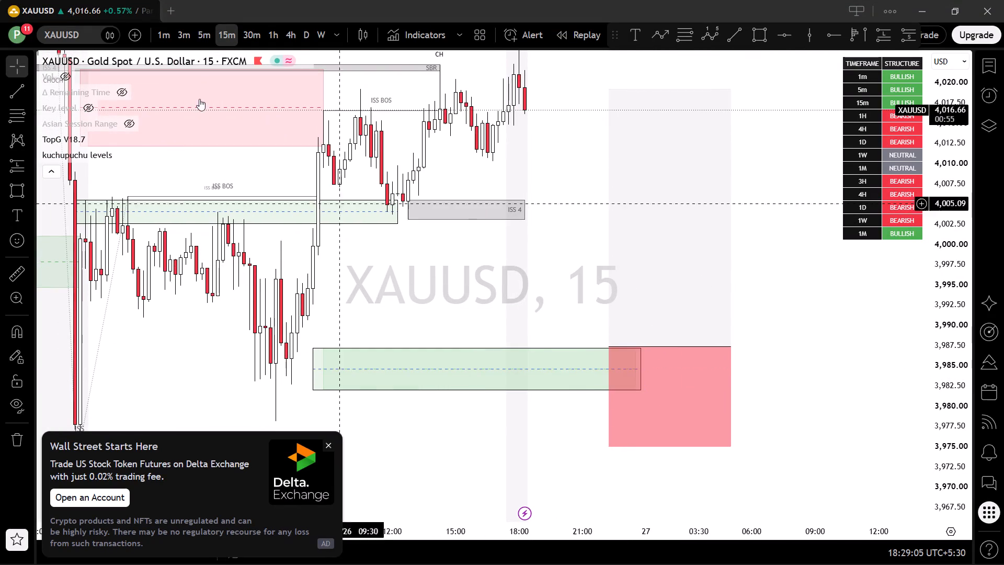
click(273, 30)
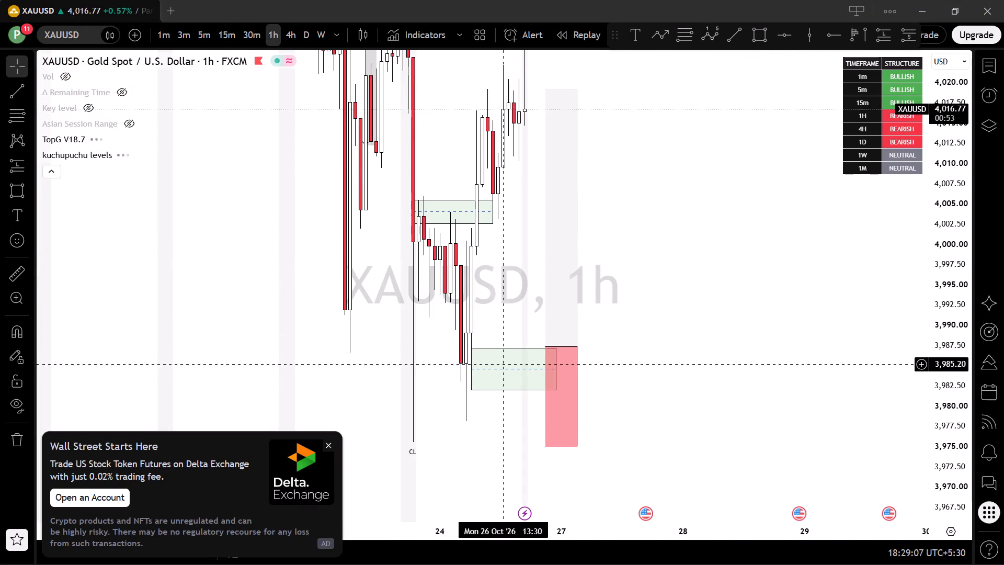
click(509, 372)
click(10, 398)
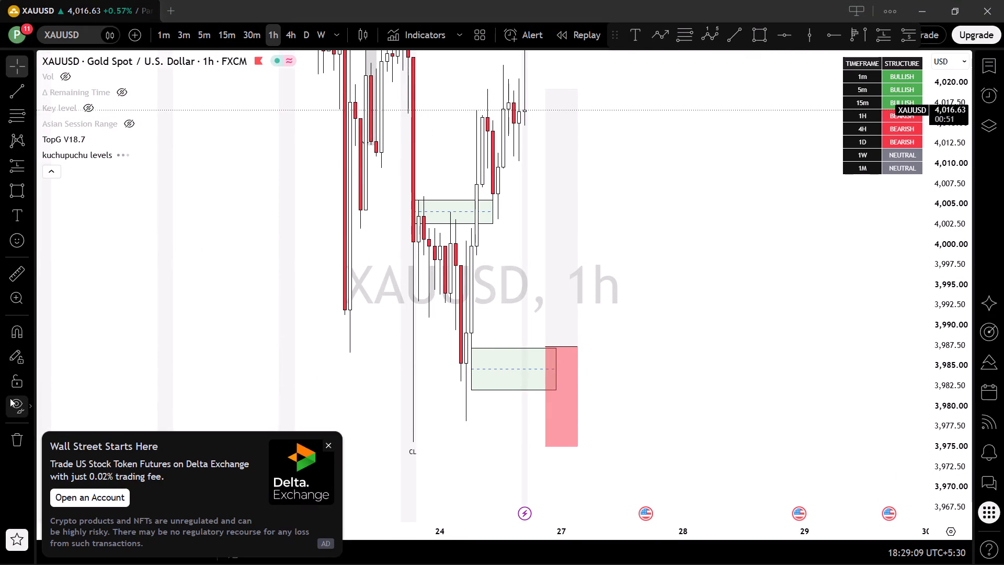
Examine the gold 1-hour price action from the latest candles and swing lows up to the supply zones and down to the lower demand zone.
scroll(602, 296, up, 4)
drag(581, 289, 809, 419)
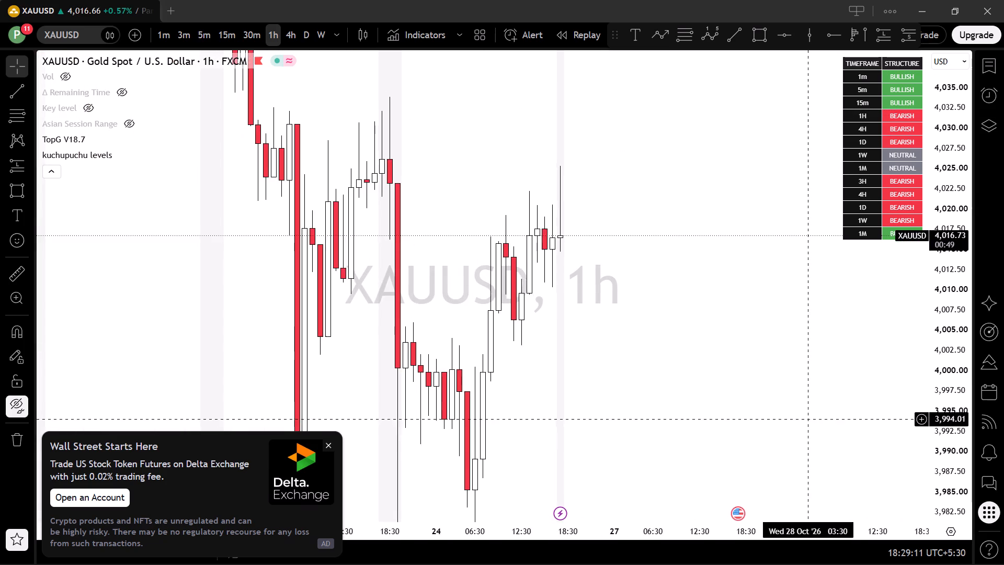
drag(809, 419, 810, 408)
drag(705, 315, 798, 527)
drag(937, 252, 904, 403)
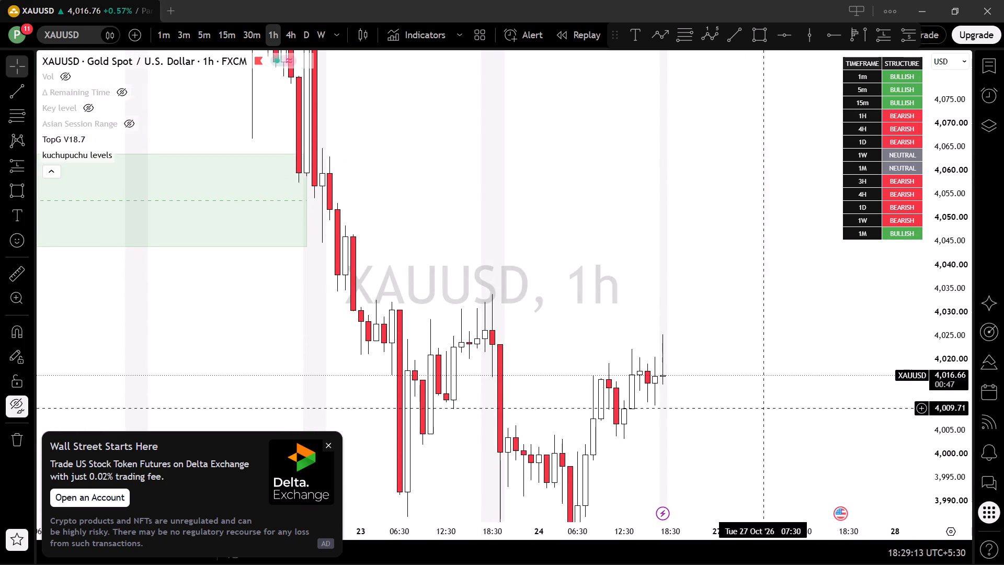
scroll(672, 387, down, 9)
drag(954, 210, 862, 550)
scroll(818, 403, down, 5)
drag(837, 362, 543, 379)
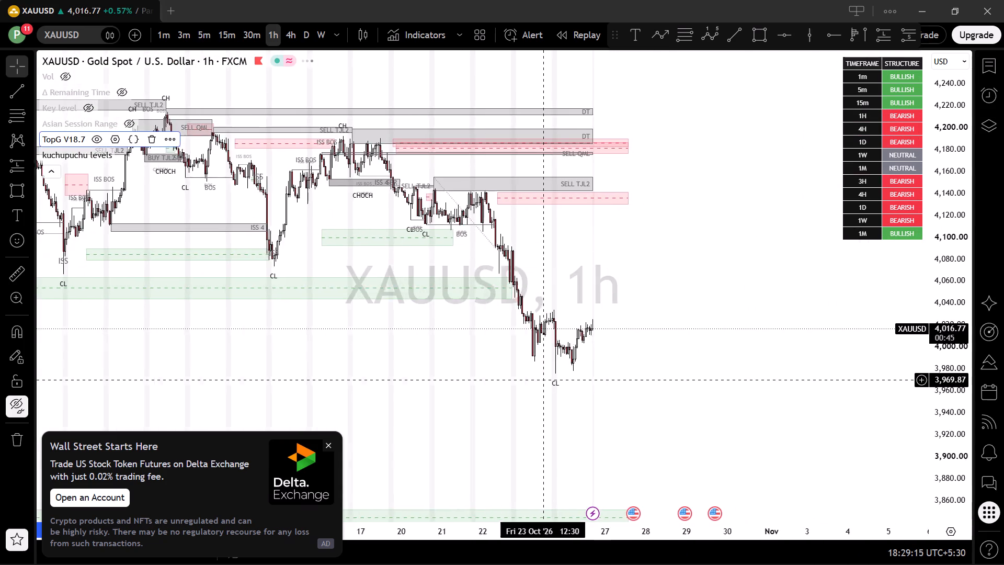
drag(543, 379, 574, 287)
scroll(579, 307, up, 3)
drag(553, 310, 601, 362)
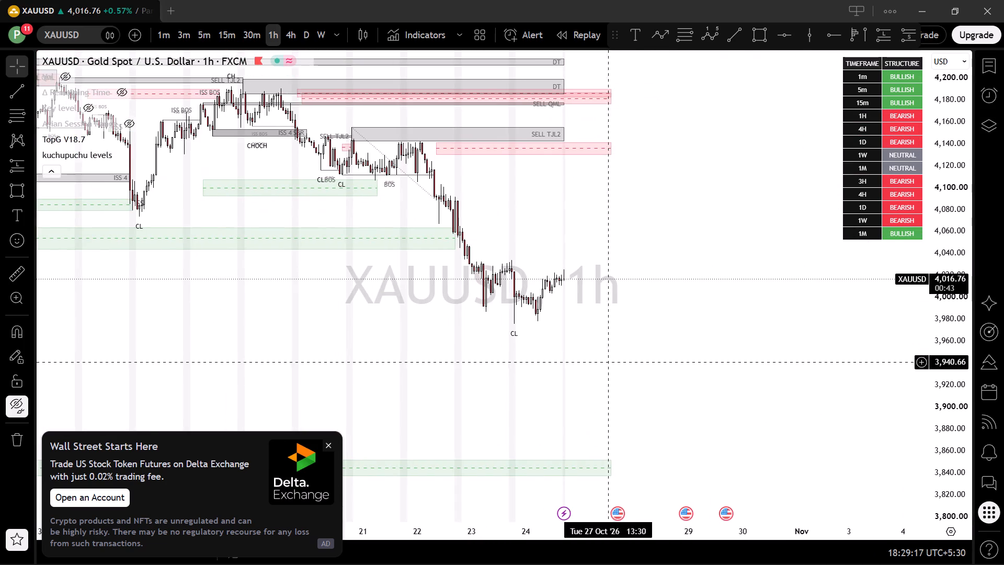
drag(949, 407, 854, 54)
scroll(758, 288, up, 4)
drag(664, 356, 743, 378)
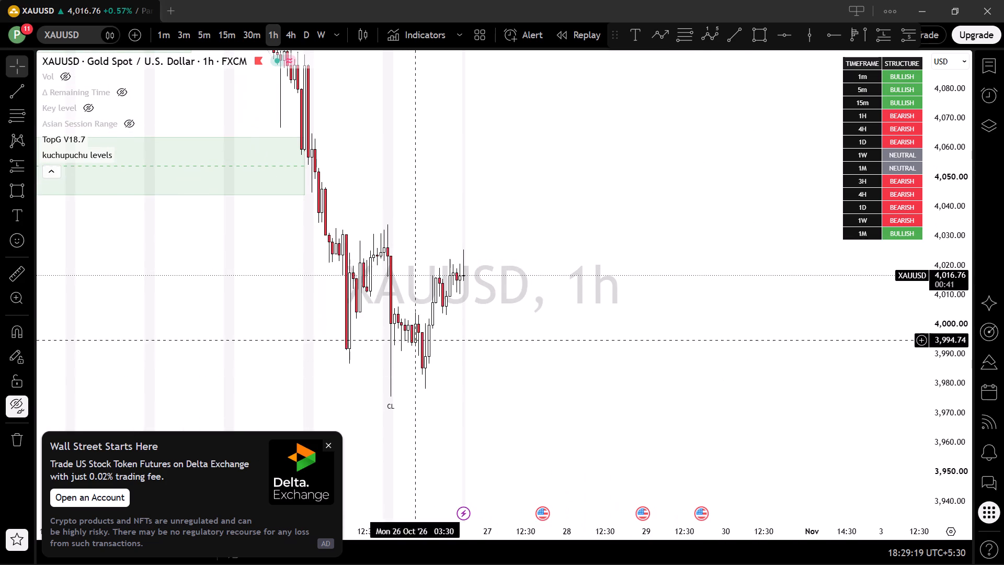
Switch gold to the 15-minute timeframe and examine the demand zone around 3,985 below the latest candles.
click(219, 32)
scroll(482, 333, down, 3)
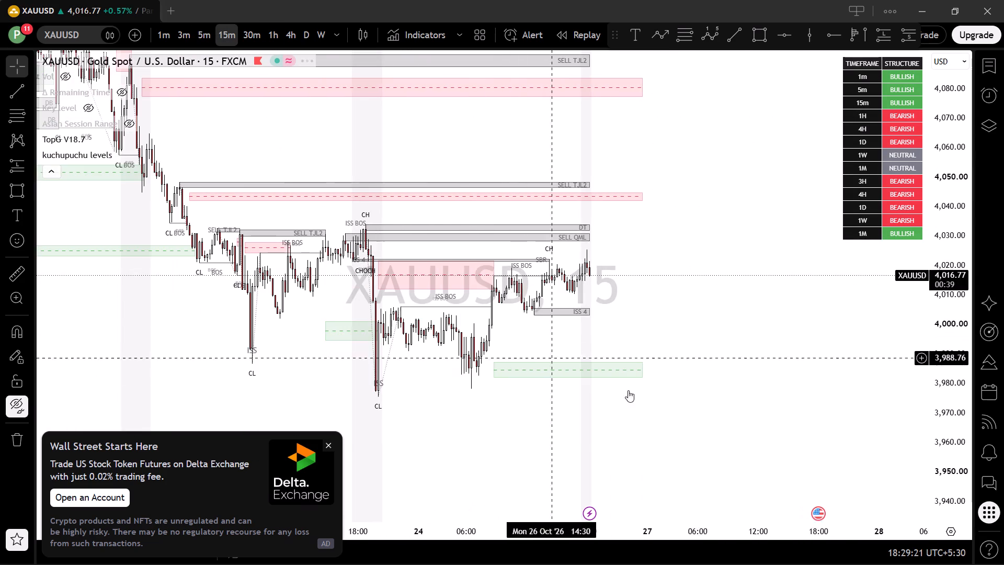
drag(961, 458, 899, 83)
drag(791, 387, 784, 111)
scroll(779, 230, up, 6)
drag(651, 363, 909, 389)
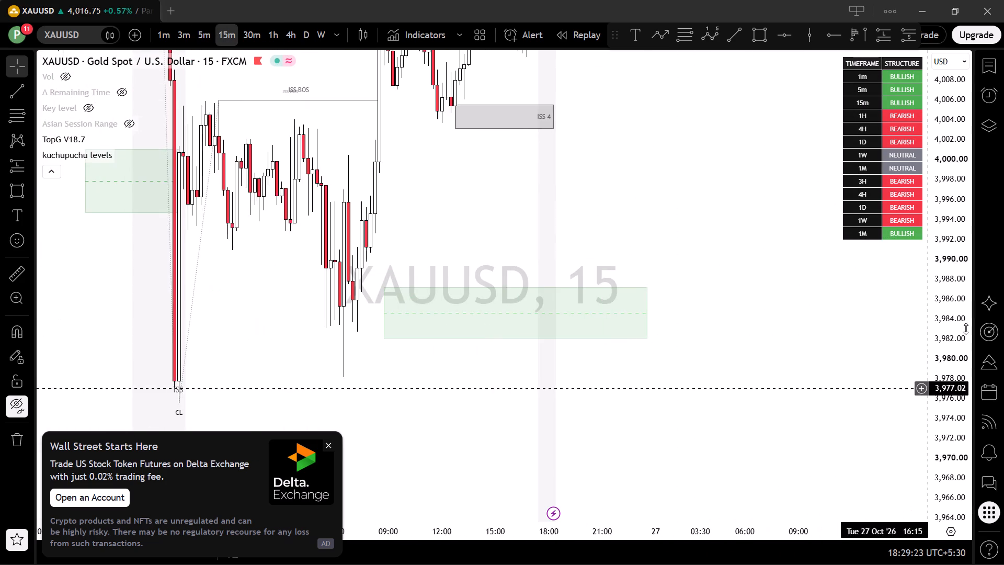
drag(951, 256, 931, 496)
drag(774, 377, 780, 377)
drag(955, 411, 927, 108)
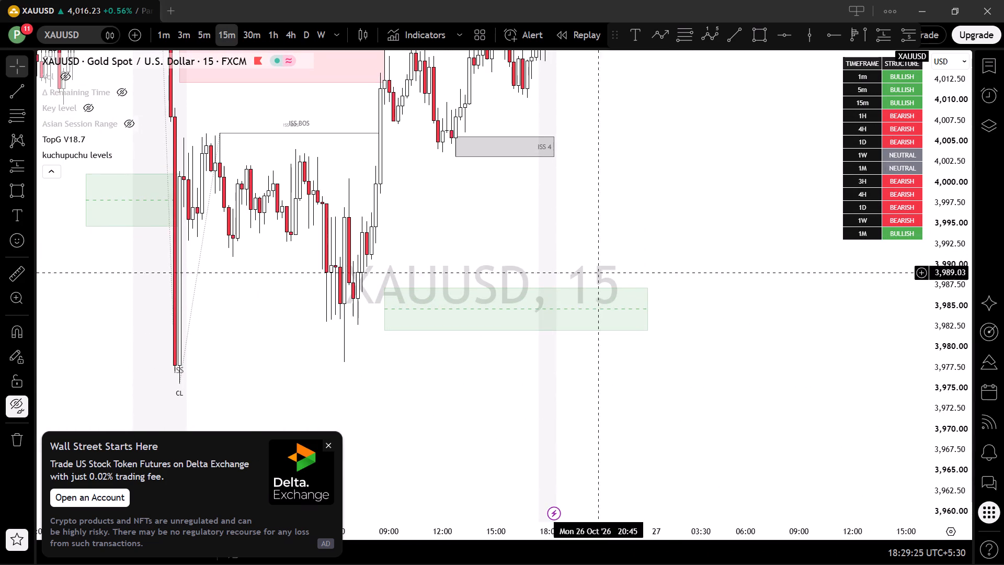
Show the drawings again and move the long position down to an entry of 3,984.60, on the demand zone's midline.
click(580, 310)
click(8, 402)
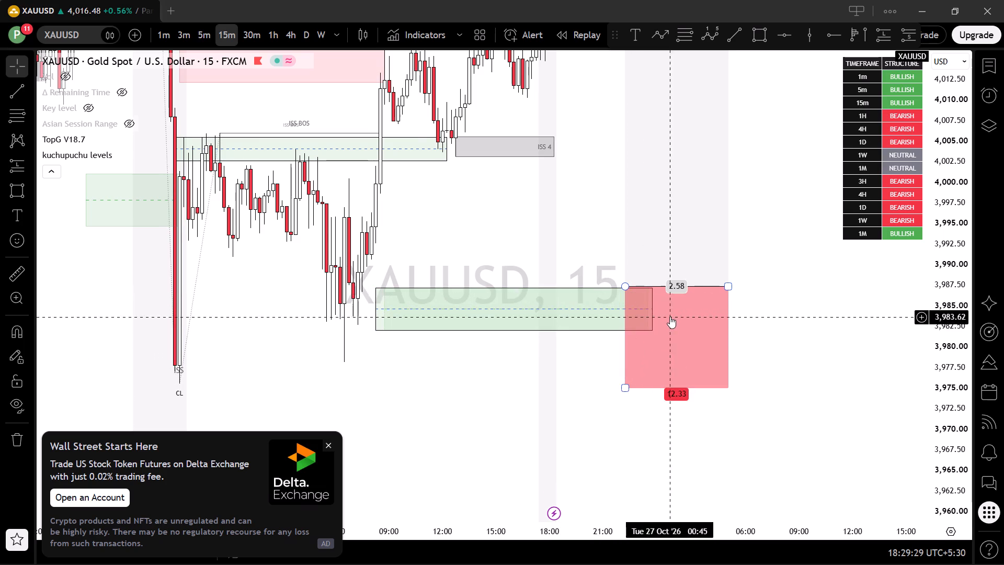
drag(675, 323, 673, 346)
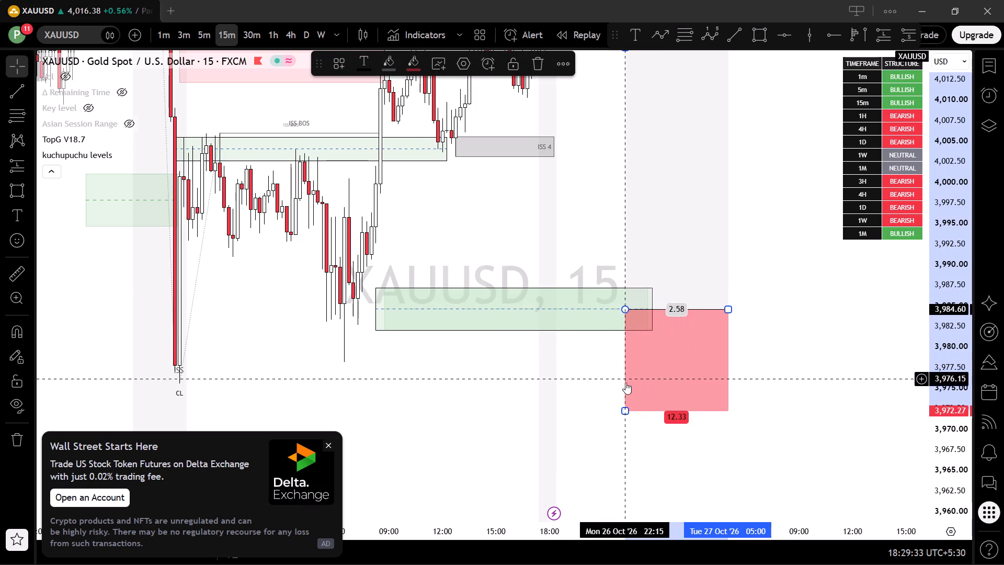
Raise the long position's stop level to about 3,974, keeping the entry on the demand zone's midline.
drag(824, 285, 790, 368)
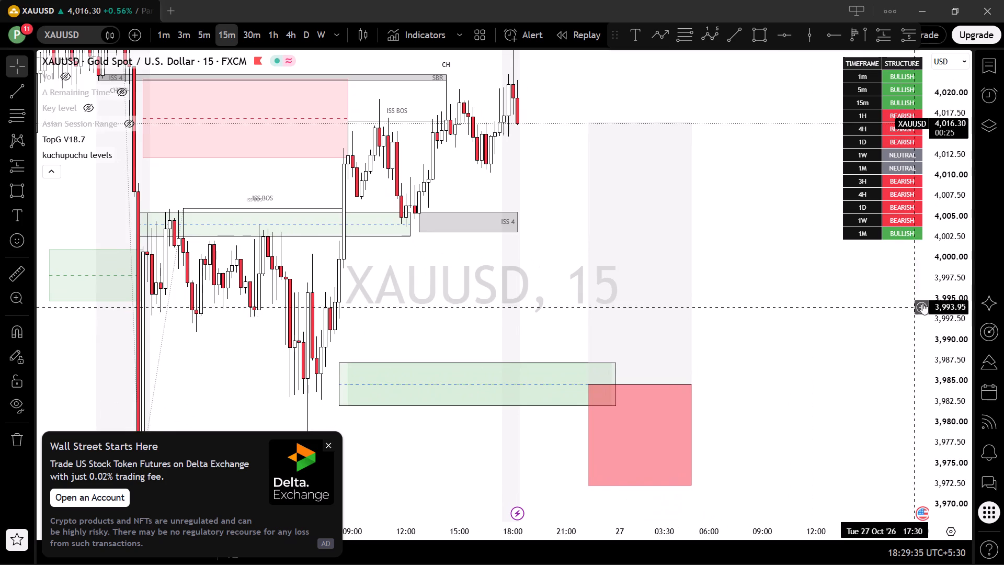
drag(953, 302, 923, 404)
scroll(823, 355, down, 3)
drag(822, 359, 800, 327)
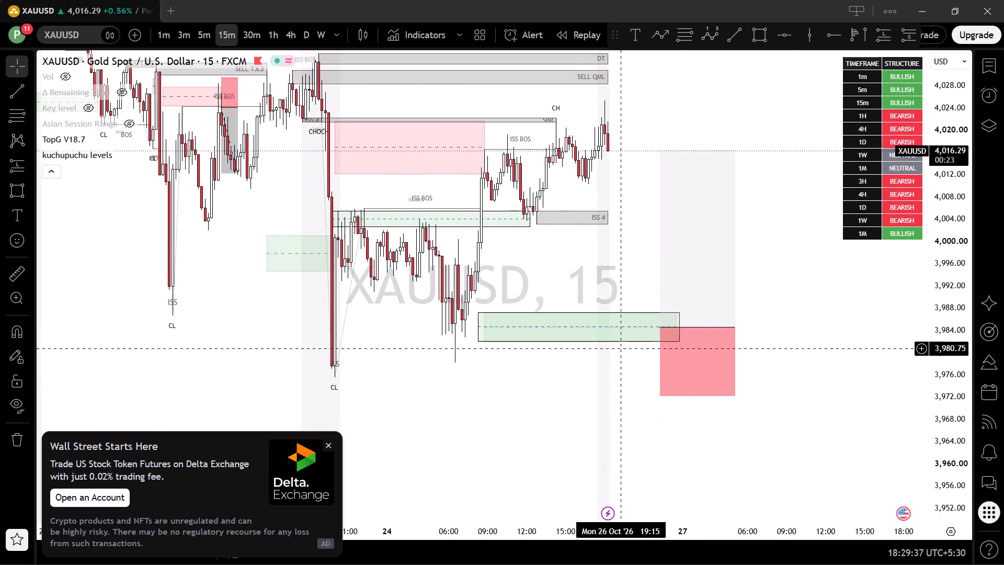
drag(659, 396, 659, 396)
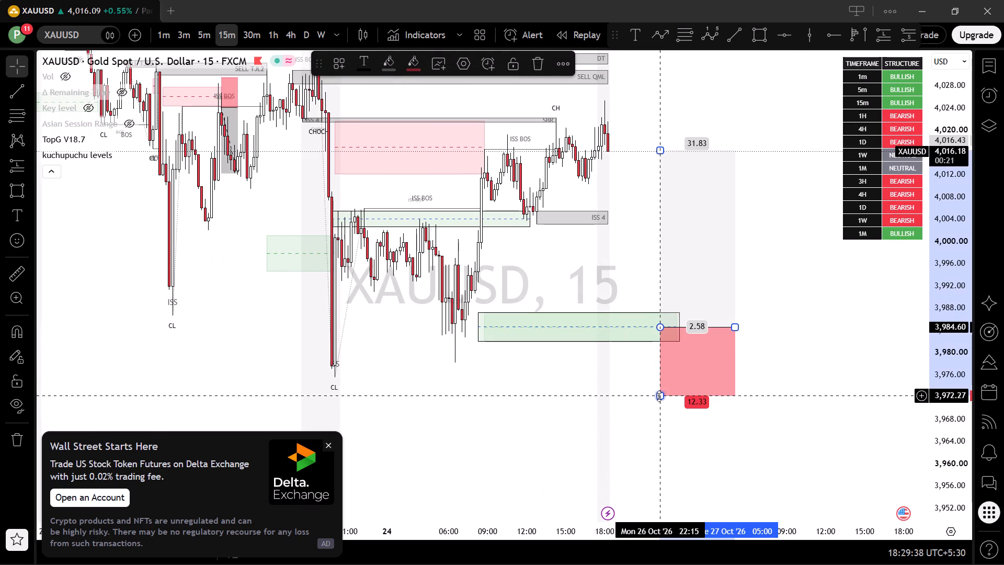
drag(659, 396, 655, 387)
click(564, 393)
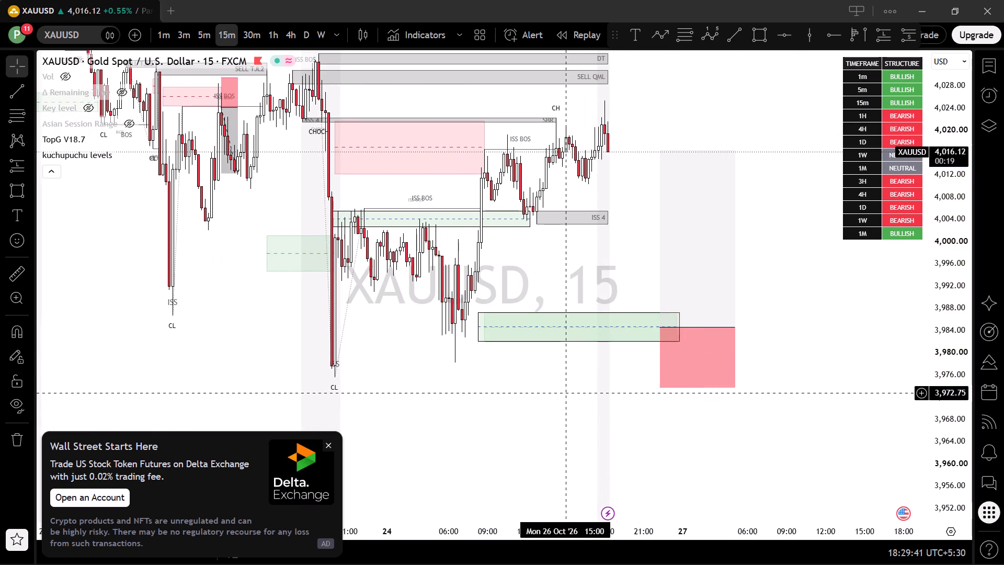